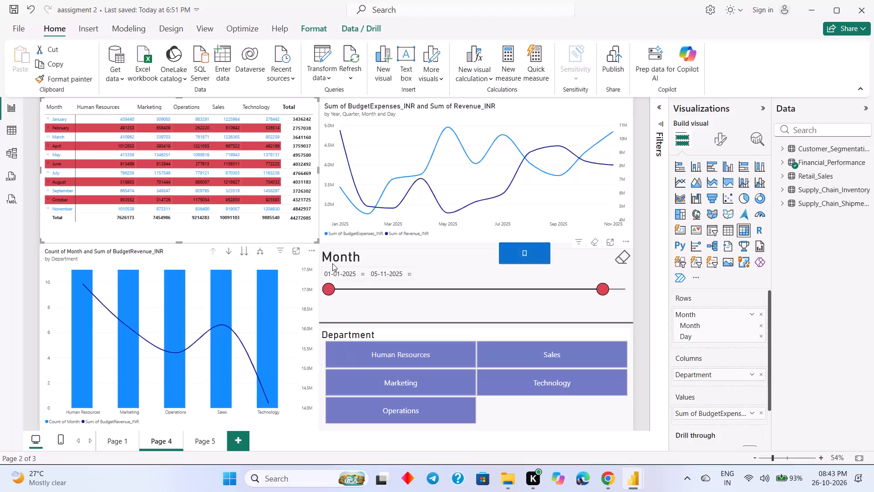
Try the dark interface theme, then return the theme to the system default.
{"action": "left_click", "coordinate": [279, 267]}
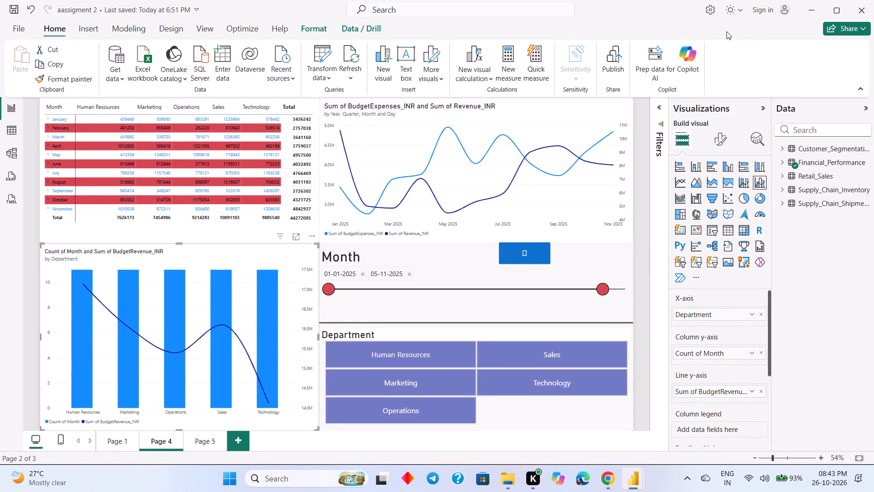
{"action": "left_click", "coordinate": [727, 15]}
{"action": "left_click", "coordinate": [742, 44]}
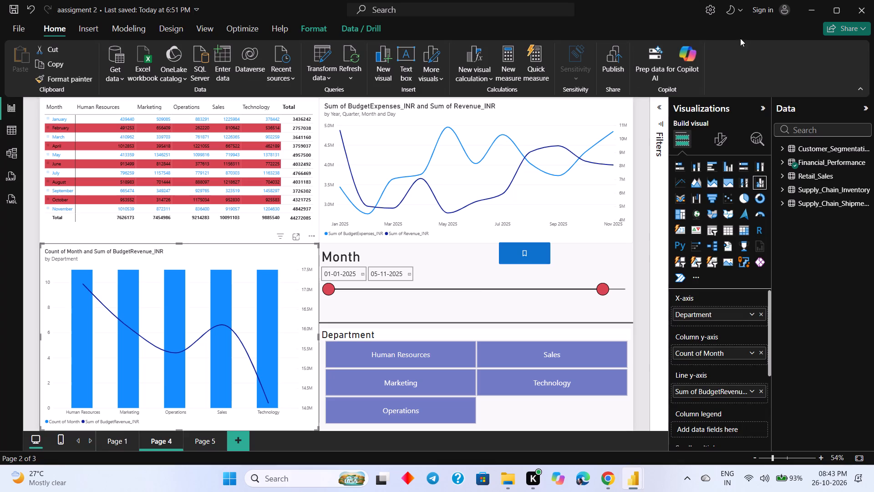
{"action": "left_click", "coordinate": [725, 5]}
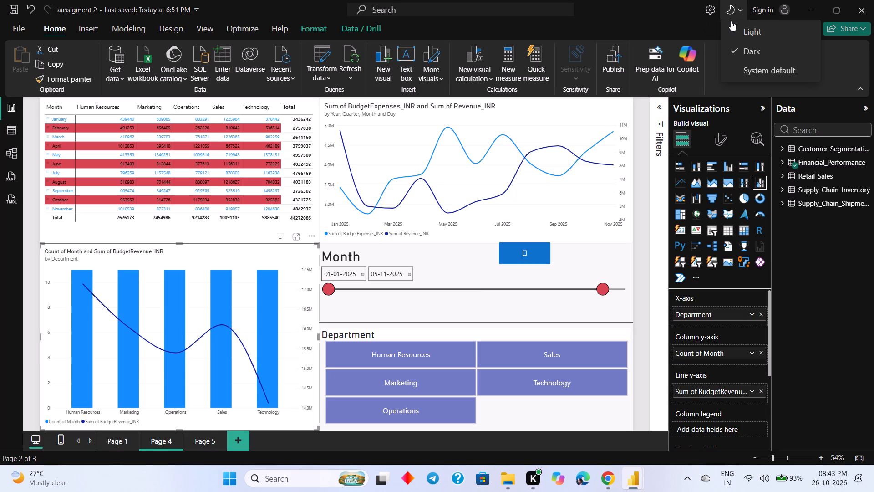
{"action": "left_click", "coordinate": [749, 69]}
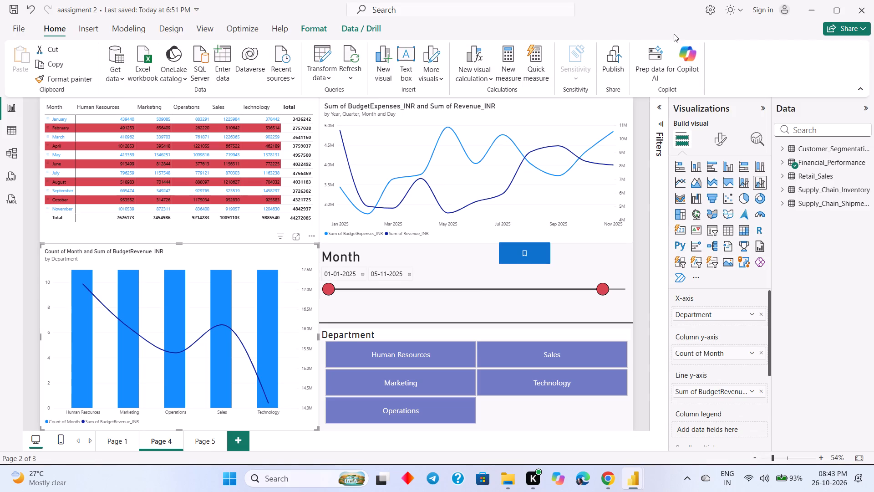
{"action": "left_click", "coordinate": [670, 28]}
Create a new blank report.
{"action": "left_click", "coordinate": [17, 25]}
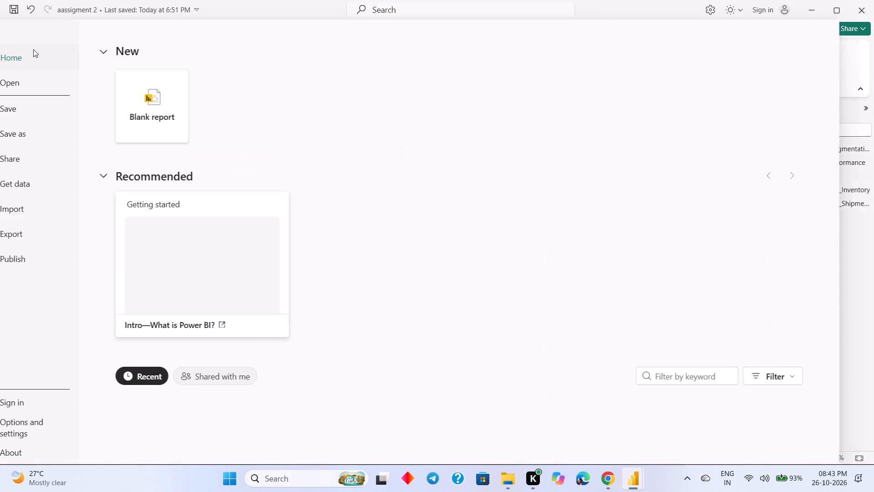
{"action": "left_click", "coordinate": [166, 108]}
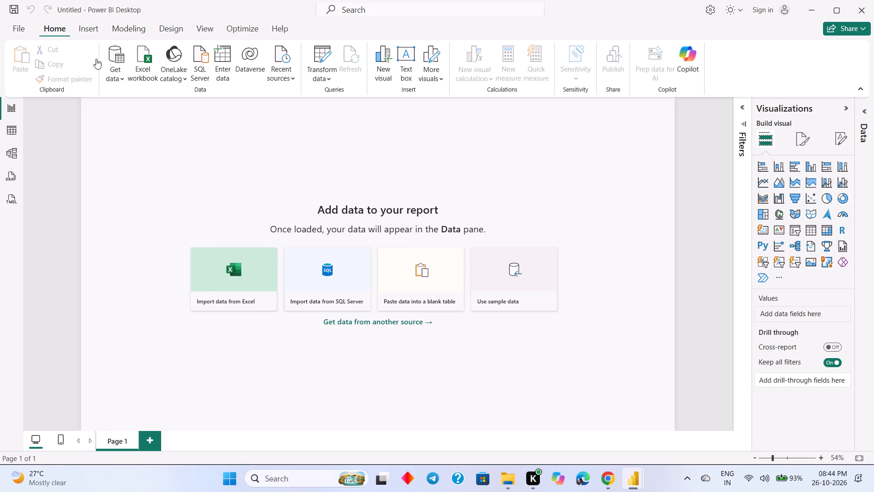
Import data from the Excel workbook sample_-_superstore (2) in the Downloads folder.
{"action": "left_click", "coordinate": [254, 295]}
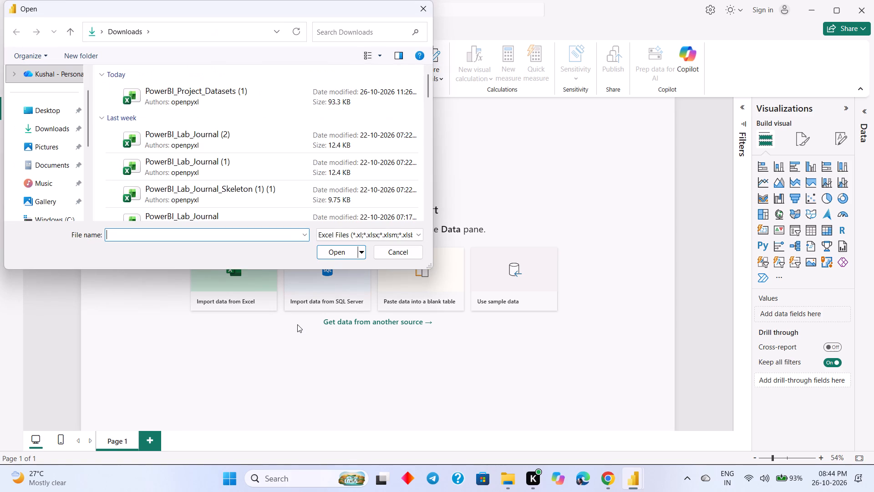
{"action": "scroll", "coordinate": [218, 175], "scroll_direction": "down", "scroll_amount": 2}
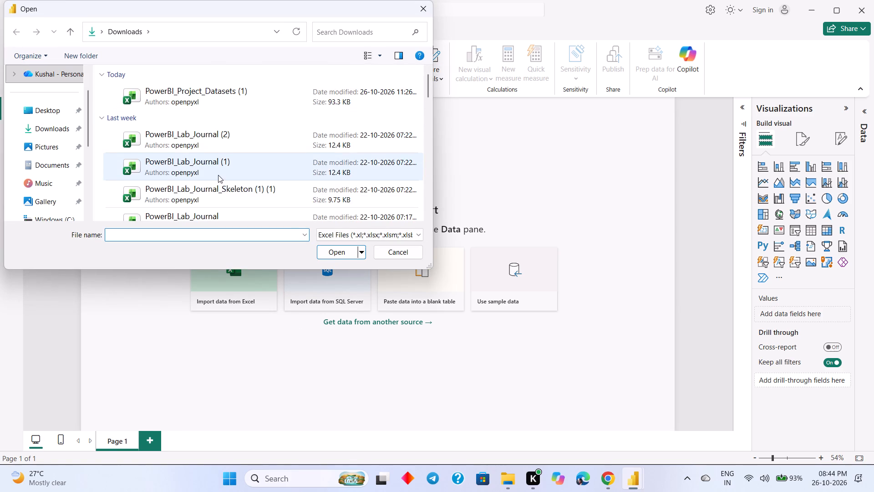
{"action": "scroll", "coordinate": [218, 175], "scroll_direction": "down", "scroll_amount": 13}
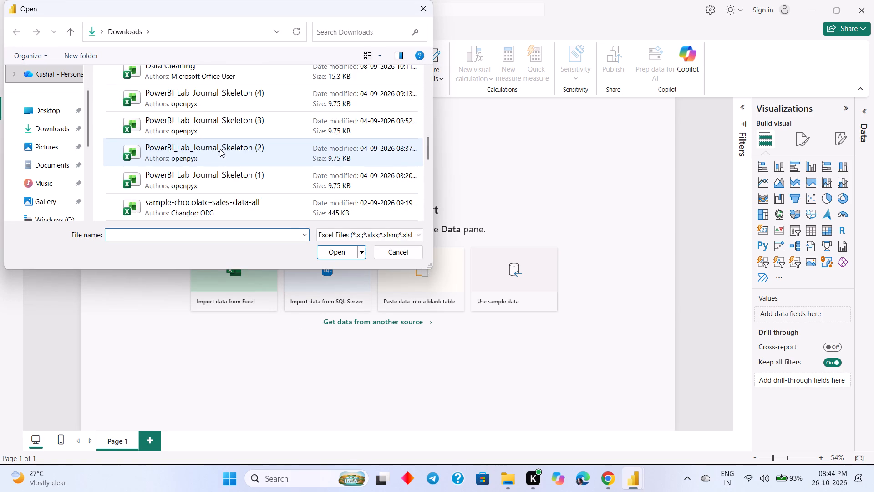
{"action": "scroll", "coordinate": [220, 149], "scroll_direction": "down", "scroll_amount": 10}
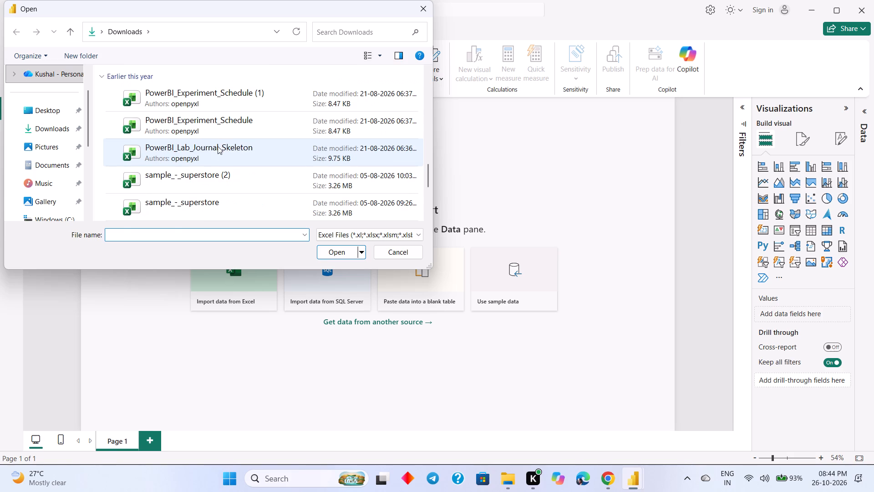
{"action": "left_click", "coordinate": [220, 176]}
{"action": "left_click", "coordinate": [334, 254]}
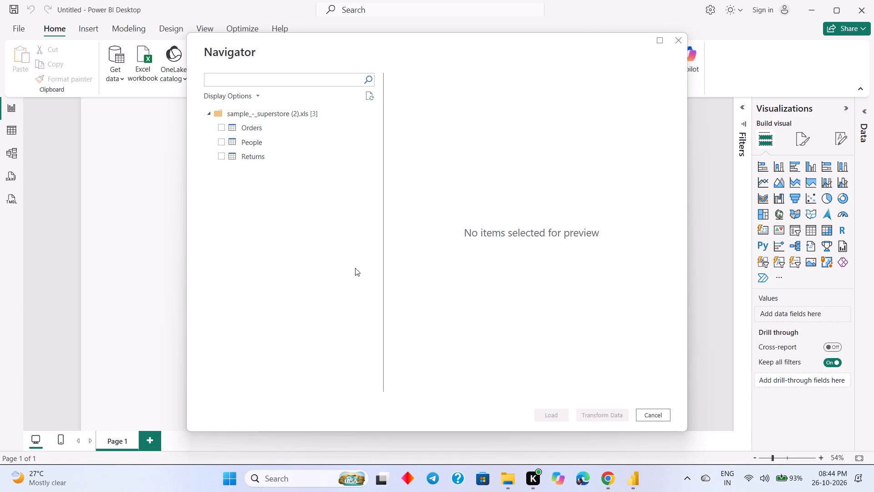
Select the Orders, People and Returns tables of the superstore workbook and load them into the report.
{"action": "left_click", "coordinate": [220, 133]}
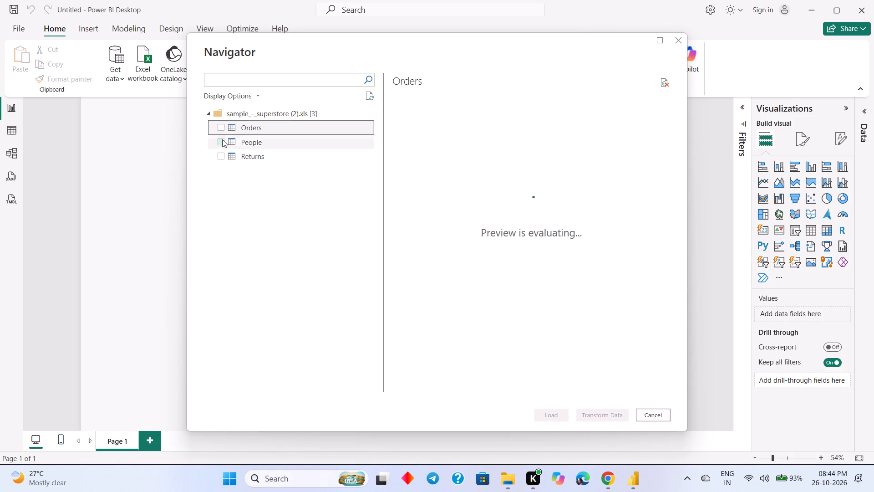
{"action": "left_click", "coordinate": [223, 141]}
{"action": "left_click", "coordinate": [222, 131]}
{"action": "left_click", "coordinate": [221, 127]}
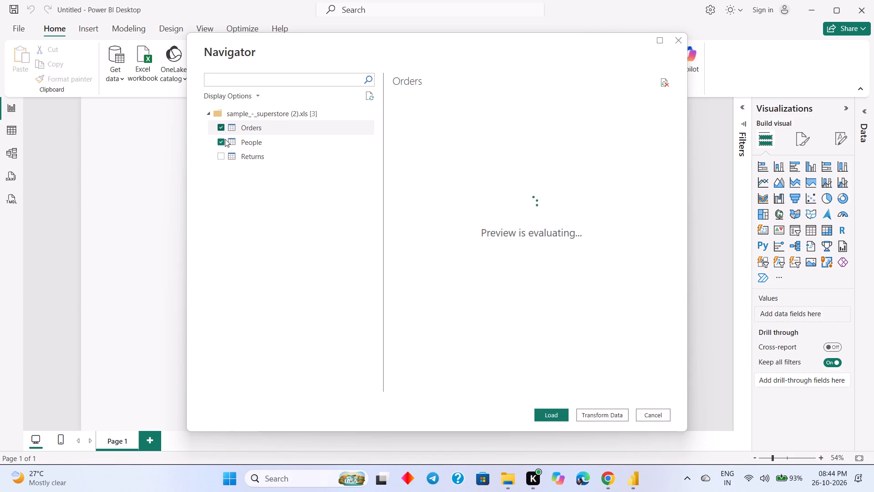
{"action": "left_click", "coordinate": [221, 160]}
{"action": "left_click", "coordinate": [220, 154]}
{"action": "left_click", "coordinate": [564, 420]}
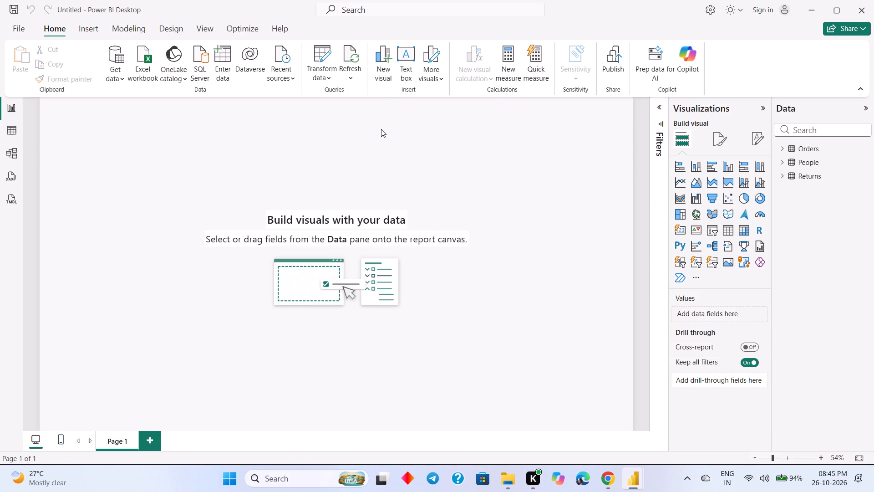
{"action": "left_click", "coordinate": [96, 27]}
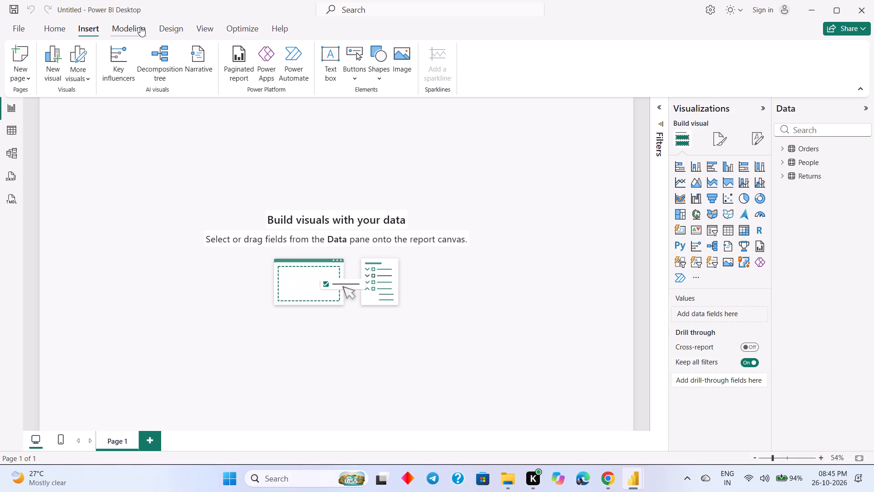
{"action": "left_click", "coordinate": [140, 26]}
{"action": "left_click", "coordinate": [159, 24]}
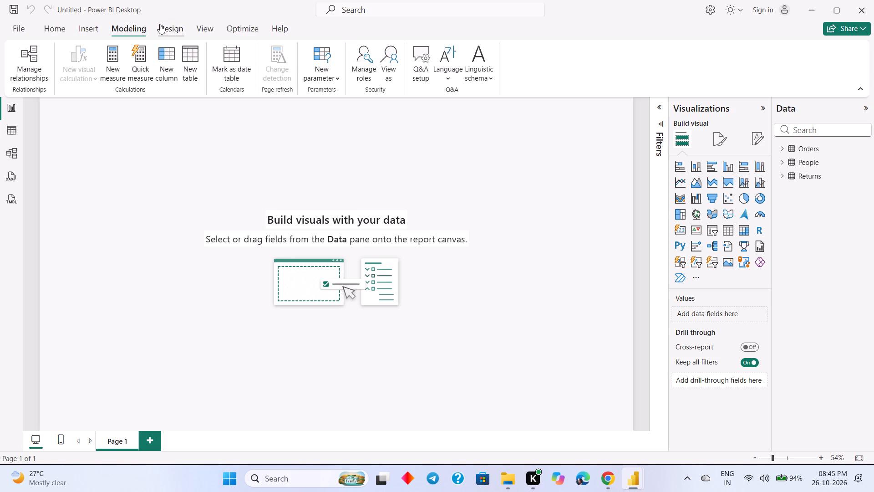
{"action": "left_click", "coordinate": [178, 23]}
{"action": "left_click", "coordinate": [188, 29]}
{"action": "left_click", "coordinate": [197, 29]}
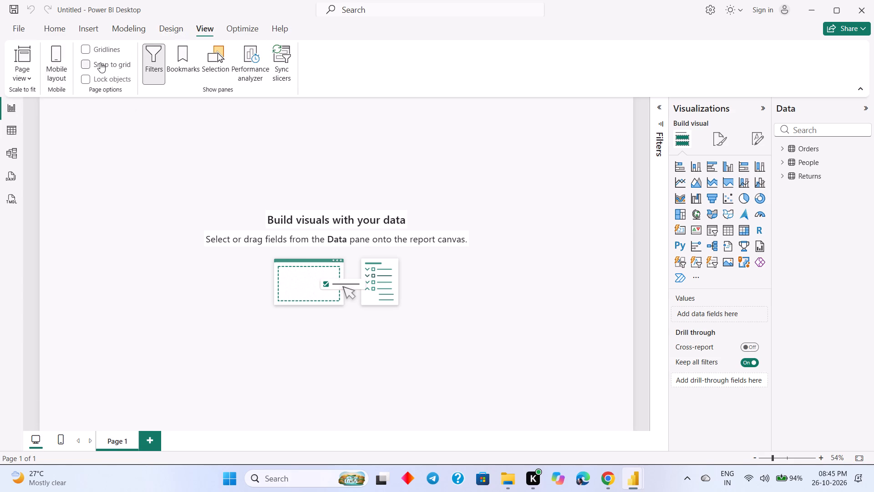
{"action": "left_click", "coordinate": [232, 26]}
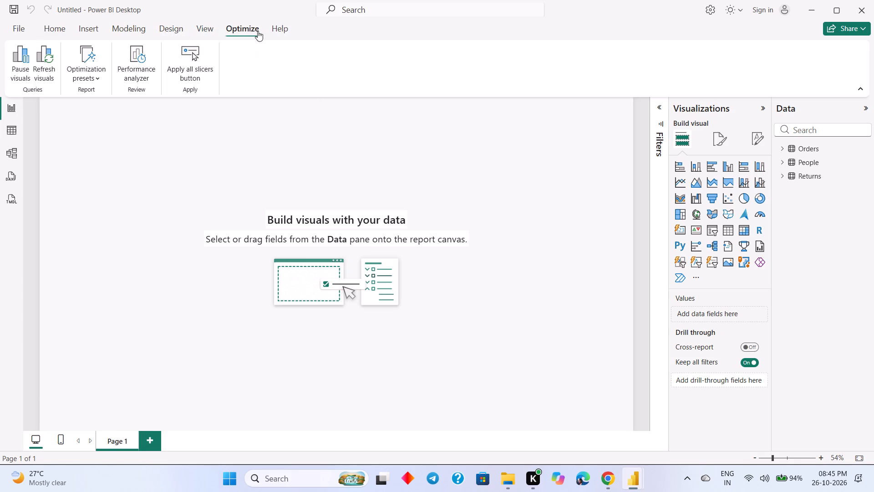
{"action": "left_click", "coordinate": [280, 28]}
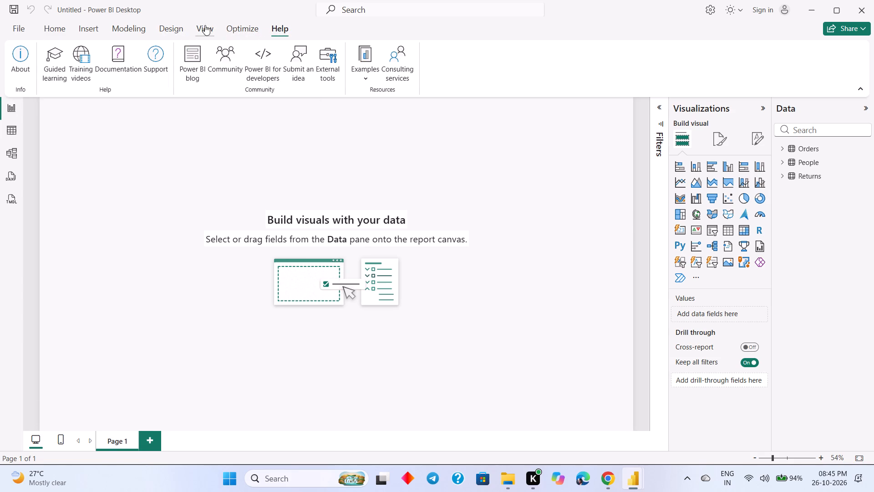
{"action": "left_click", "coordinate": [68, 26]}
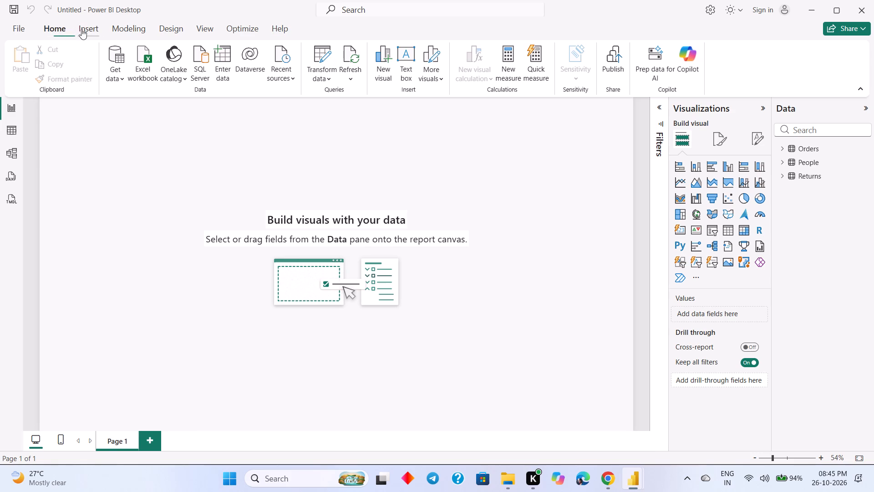
Open the loaded tables in the Power Query Editor for transformation.
{"action": "left_click", "coordinate": [323, 77]}
{"action": "left_click", "coordinate": [323, 95]}
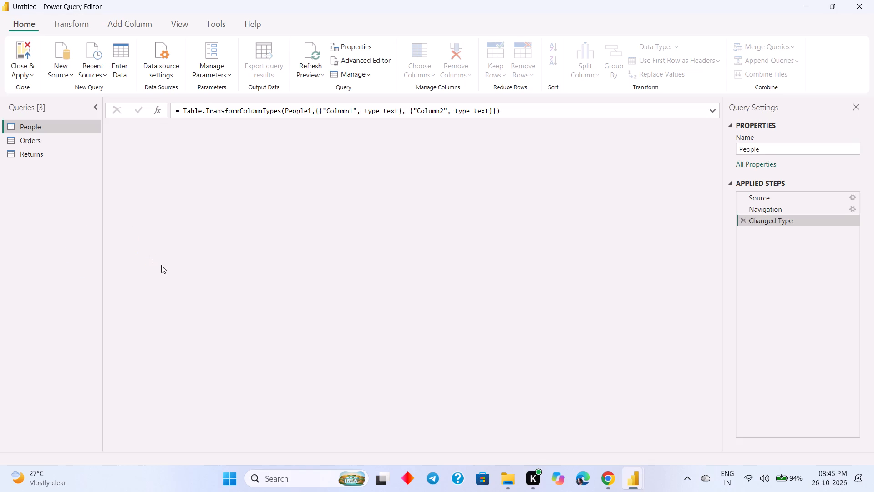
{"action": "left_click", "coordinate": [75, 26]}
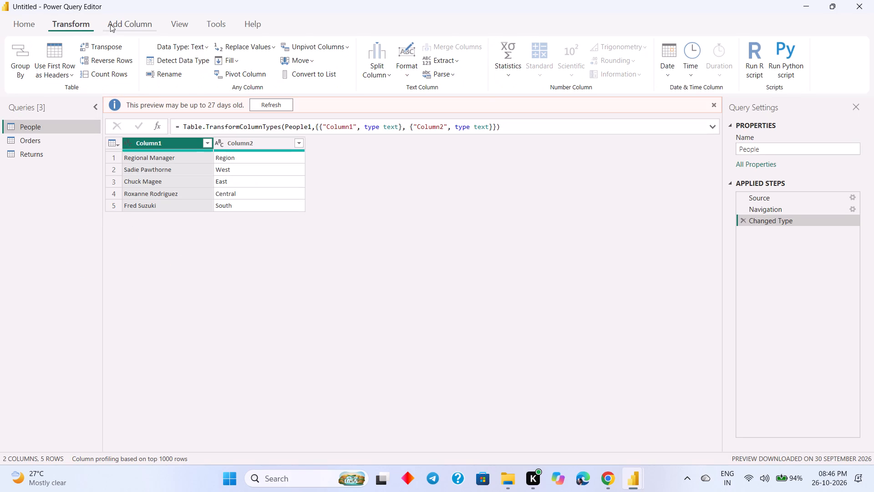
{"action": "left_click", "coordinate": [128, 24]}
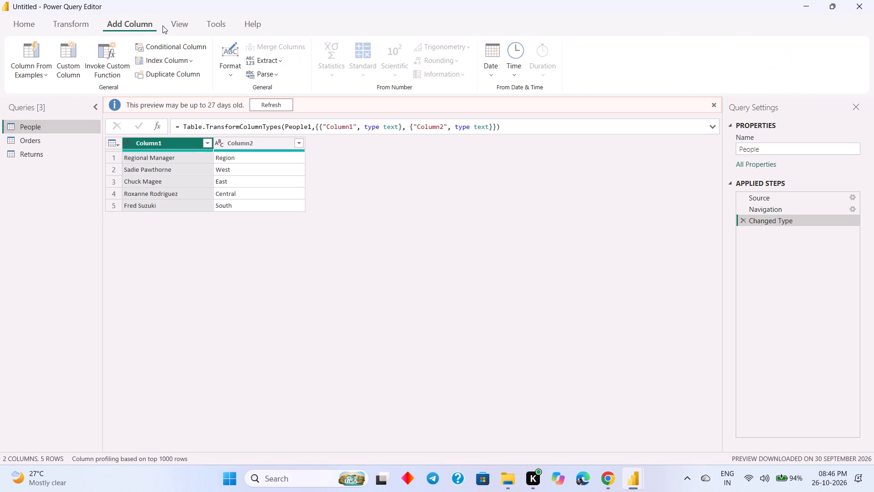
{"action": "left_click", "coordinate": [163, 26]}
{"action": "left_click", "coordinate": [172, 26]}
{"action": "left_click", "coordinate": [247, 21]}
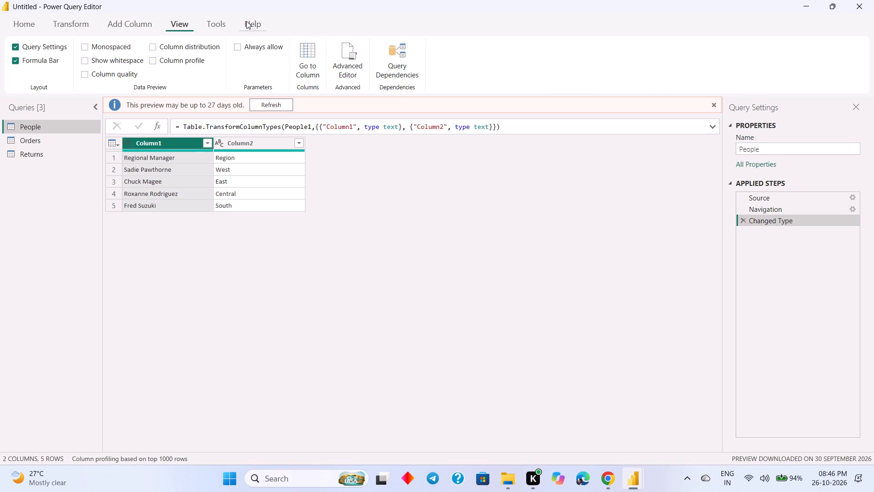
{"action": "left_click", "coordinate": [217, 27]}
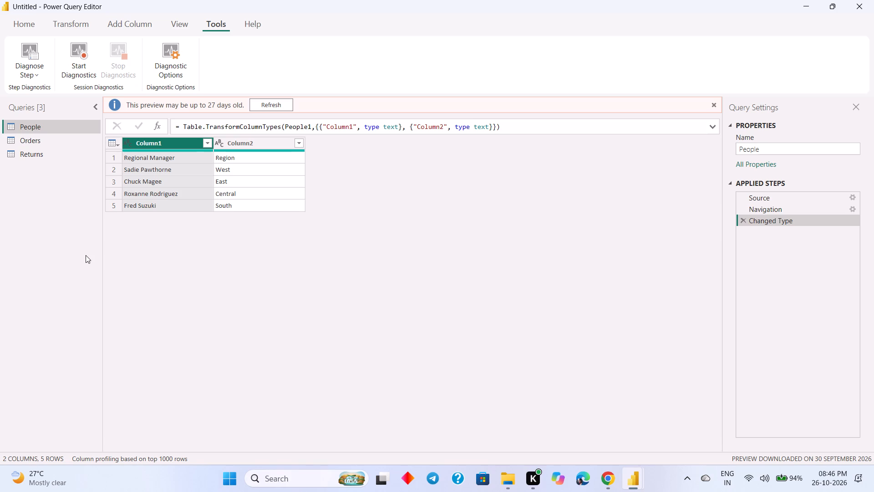
Examine the columns and data types of the Orders query, from Row ID through Profit.
{"action": "left_click", "coordinate": [47, 138]}
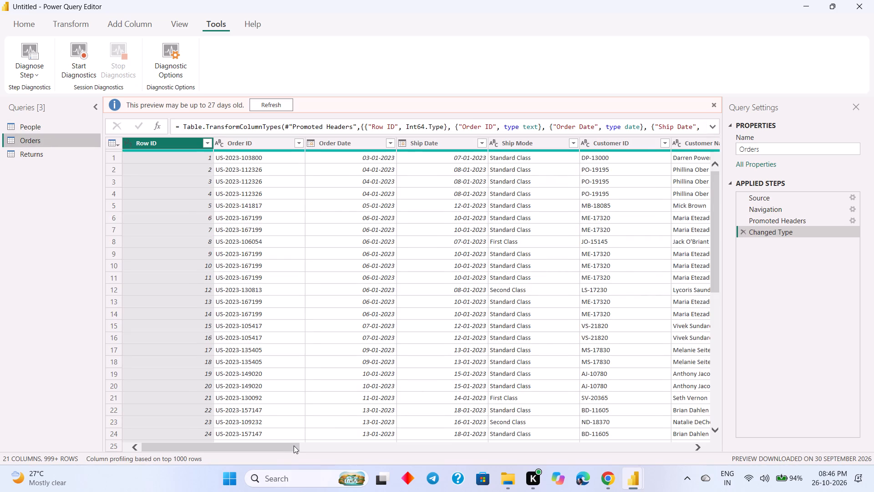
{"action": "left_click_drag", "start_coordinate": [294, 446], "coordinate": [368, 454]}
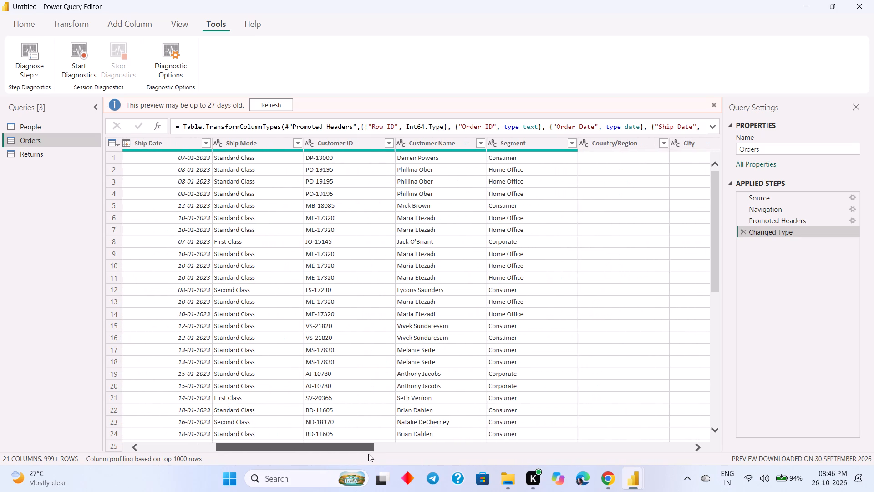
{"action": "left_click_drag", "start_coordinate": [368, 454], "coordinate": [368, 453]}
{"action": "left_click_drag", "start_coordinate": [362, 446], "coordinate": [362, 447]}
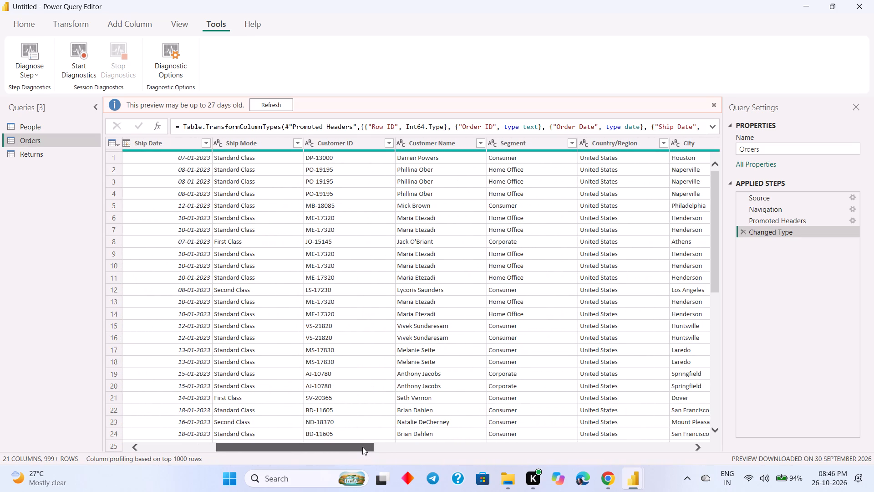
{"action": "left_click_drag", "start_coordinate": [362, 447], "coordinate": [469, 458]}
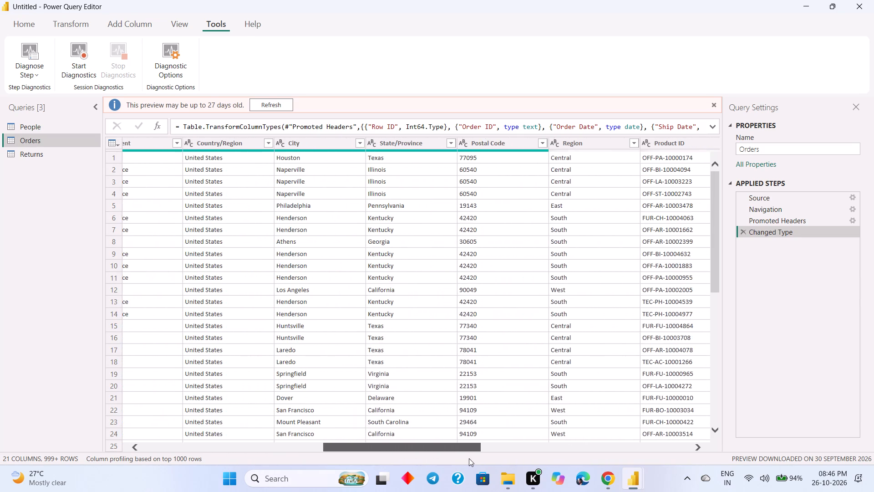
{"action": "left_click_drag", "start_coordinate": [469, 458], "coordinate": [568, 446]}
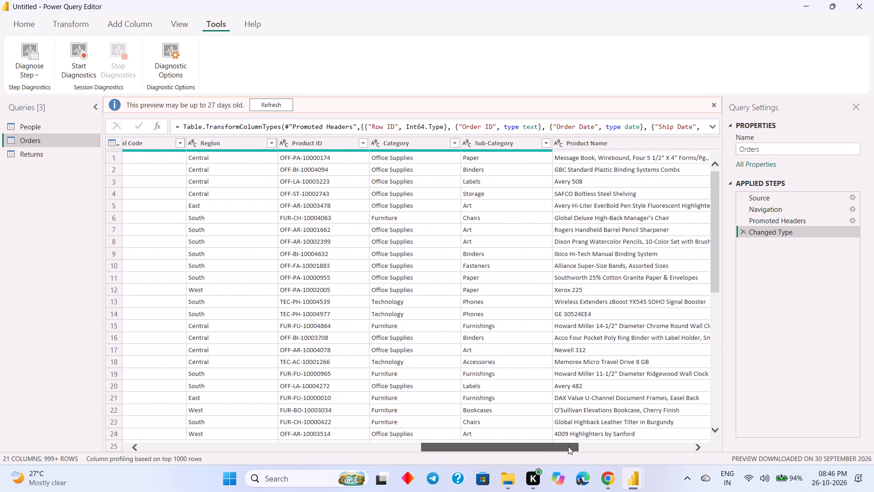
{"action": "left_click_drag", "start_coordinate": [568, 446], "coordinate": [635, 430]}
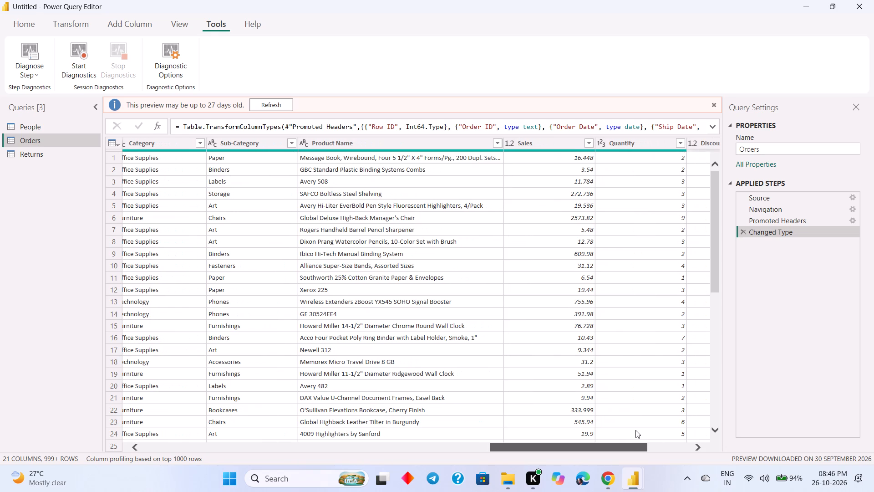
{"action": "left_click_drag", "start_coordinate": [635, 430], "coordinate": [645, 427]}
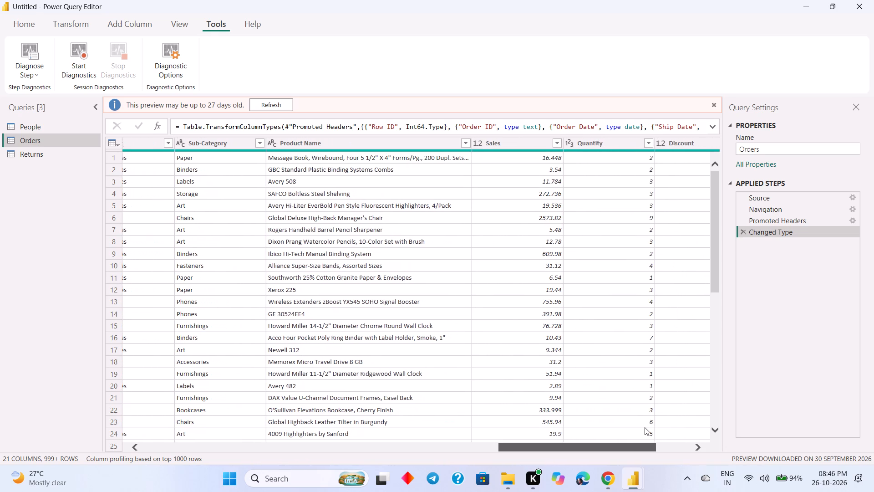
{"action": "left_click_drag", "start_coordinate": [645, 427], "coordinate": [691, 422]}
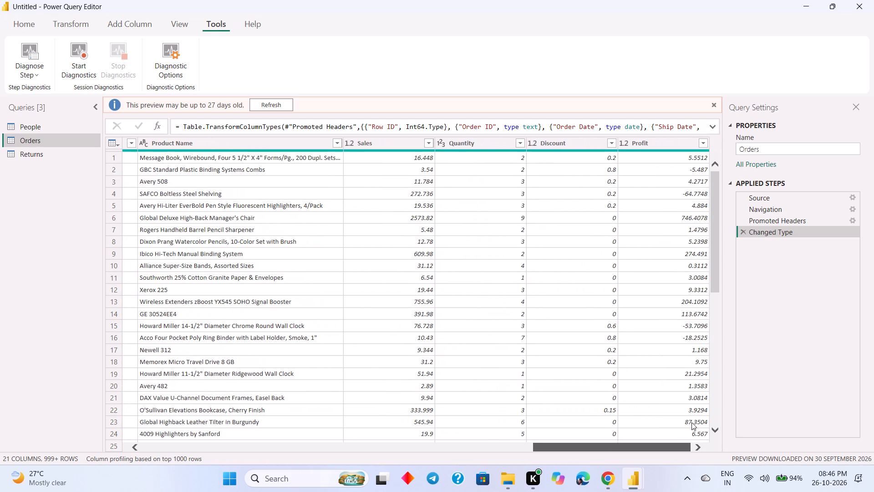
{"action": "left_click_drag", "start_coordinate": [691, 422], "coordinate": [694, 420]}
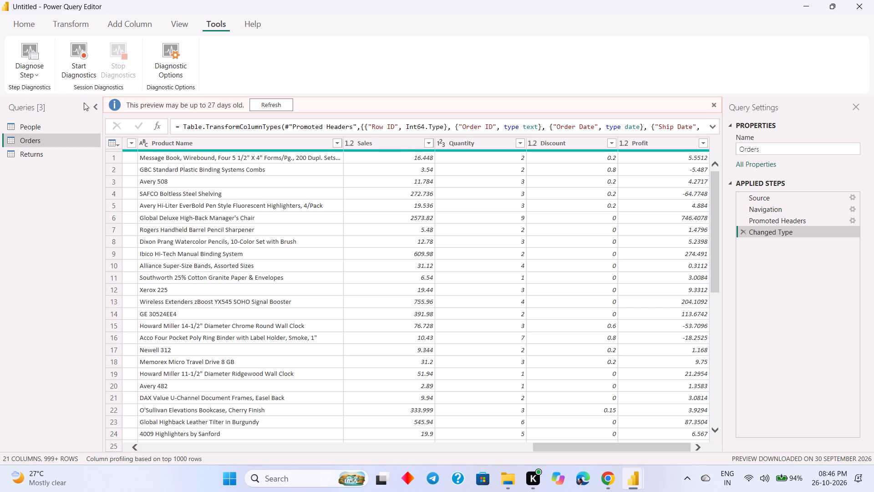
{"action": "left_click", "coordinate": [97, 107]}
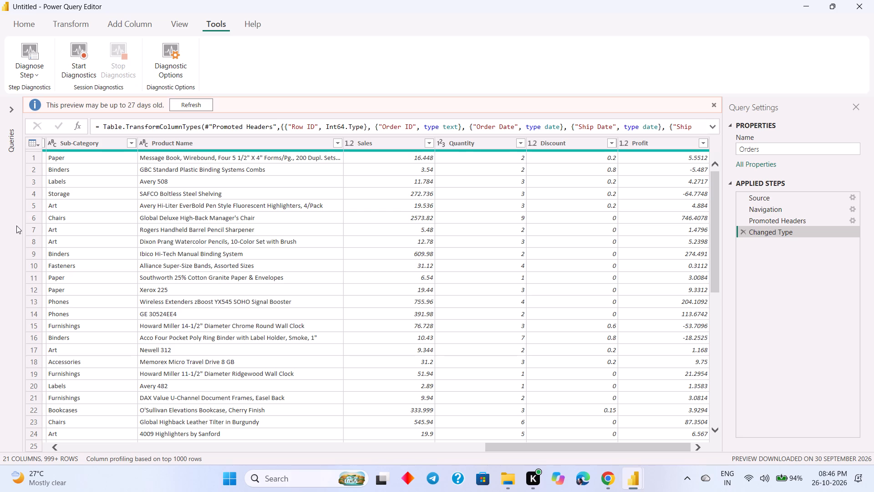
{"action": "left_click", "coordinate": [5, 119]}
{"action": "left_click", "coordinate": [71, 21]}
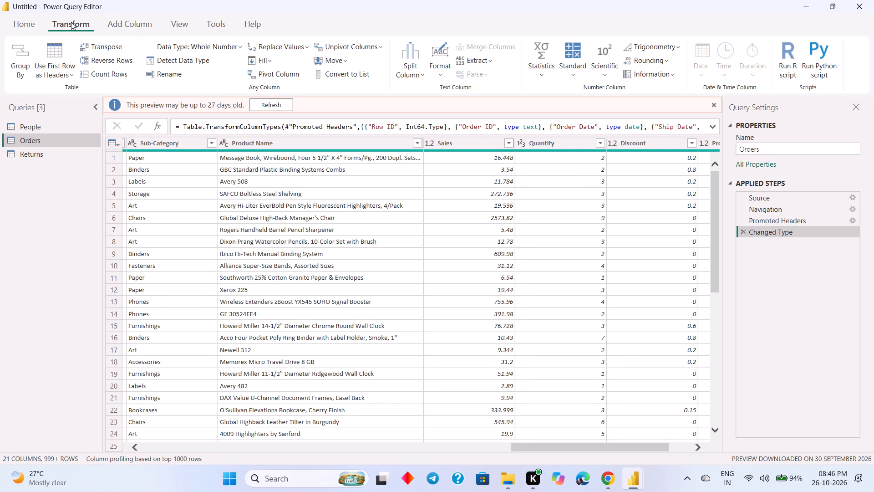
Refresh the Orders query's data preview, and close the Power Query Editor while applying pending changes.
{"action": "left_click", "coordinate": [33, 26]}
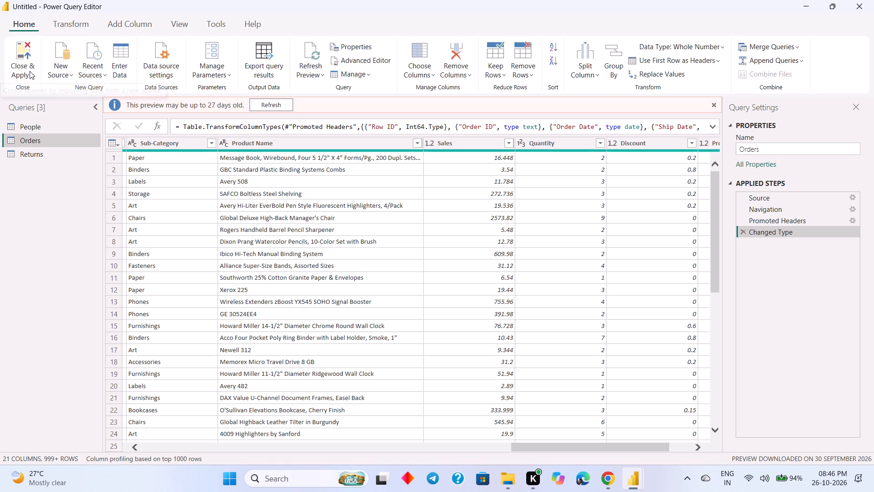
{"action": "left_click", "coordinate": [21, 68]}
{"action": "left_click", "coordinate": [30, 86]}
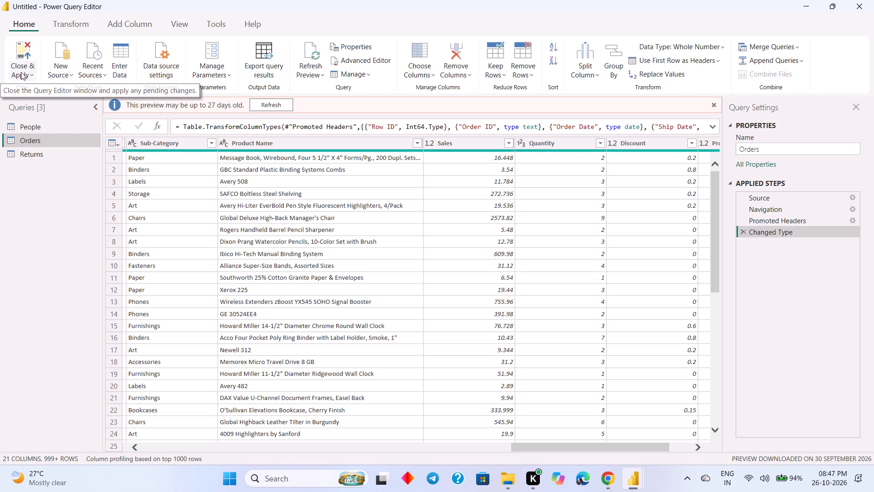
{"action": "left_click", "coordinate": [267, 101]}
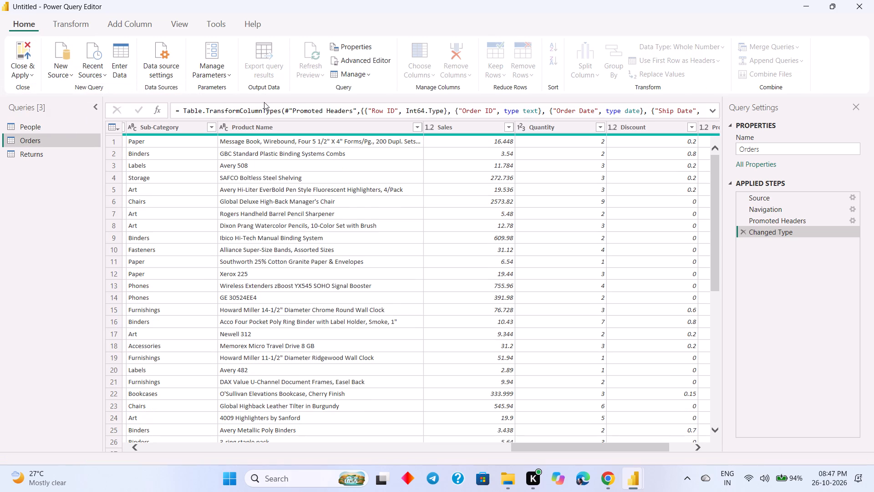
{"action": "left_click", "coordinate": [25, 68]}
{"action": "left_click", "coordinate": [40, 96]}
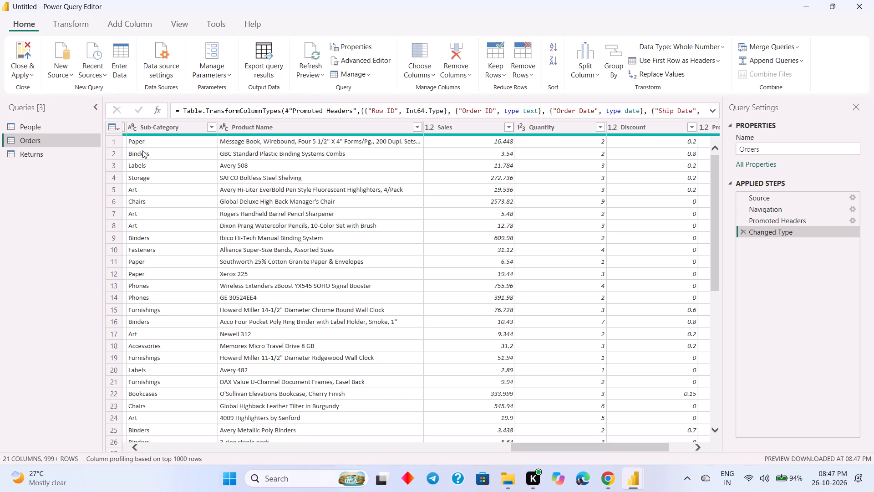
{"action": "left_click", "coordinate": [23, 48]}
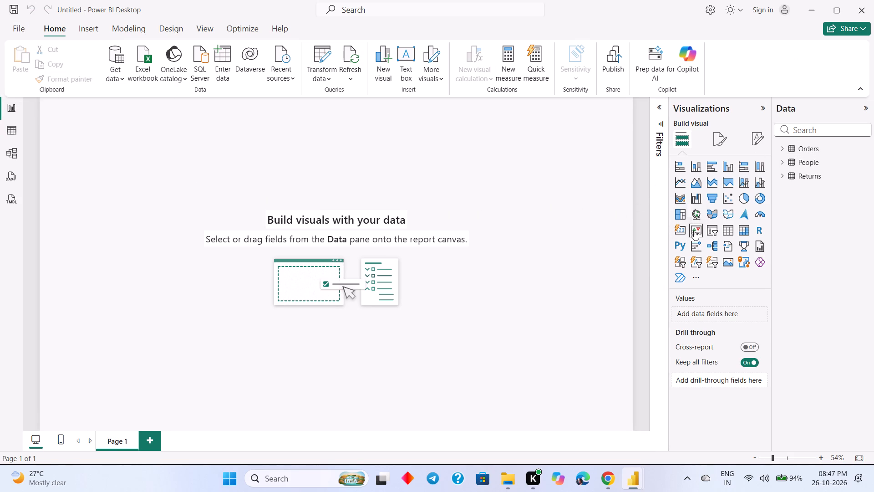
Add a slicer to the blank report page and populate it with the Region field from the Orders table.
{"action": "left_click", "coordinate": [711, 230]}
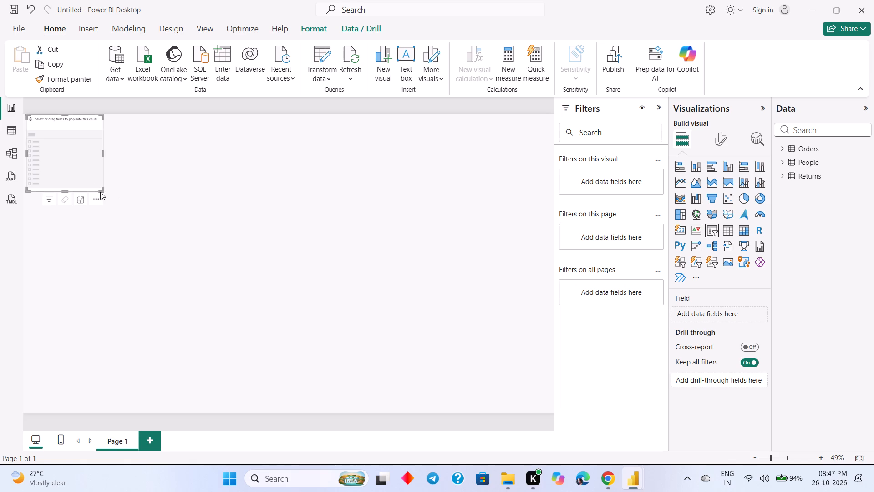
{"action": "left_click_drag", "start_coordinate": [100, 190], "coordinate": [168, 270]}
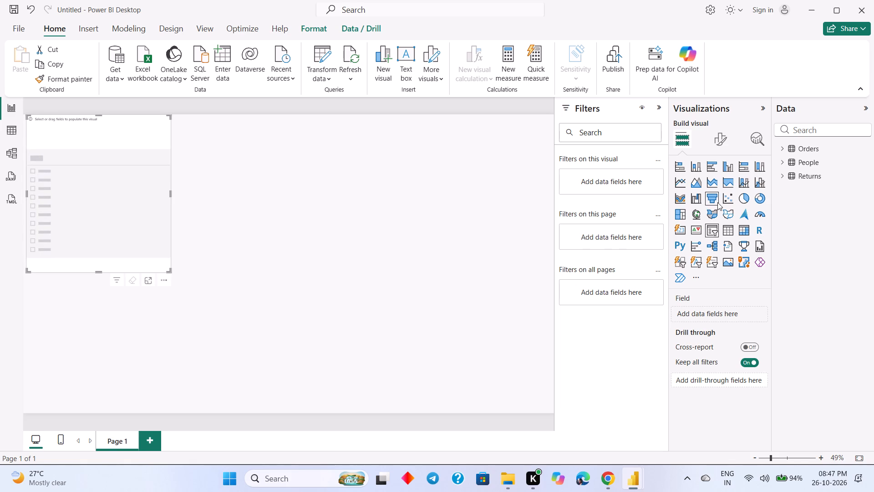
{"action": "left_click", "coordinate": [787, 145]}
{"action": "left_click", "coordinate": [783, 148]}
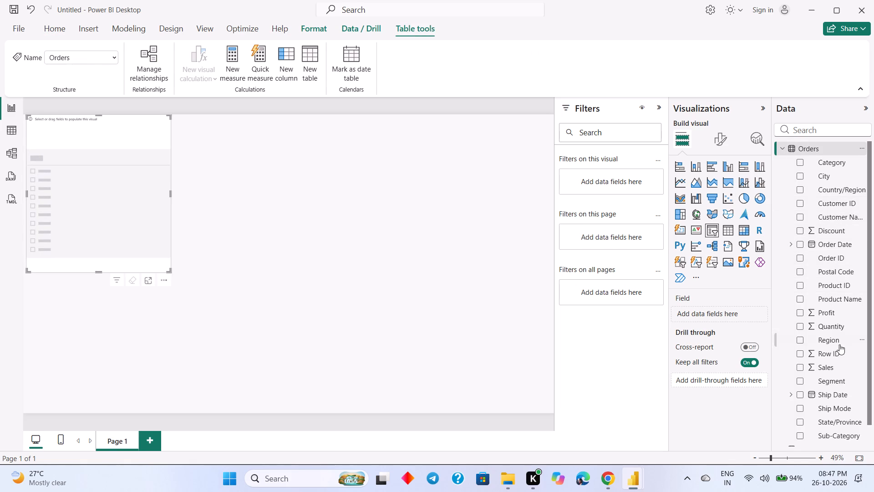
{"action": "left_click_drag", "start_coordinate": [835, 345], "coordinate": [730, 319]}
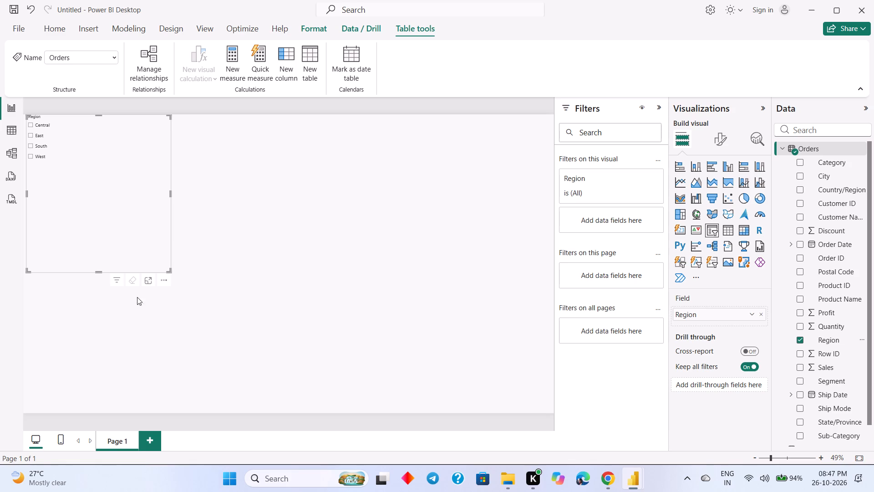
Move the Region slicer to the lower-right corner of the report page and shrink it to fit there.
{"action": "left_click_drag", "start_coordinate": [112, 236], "coordinate": [298, 414]}
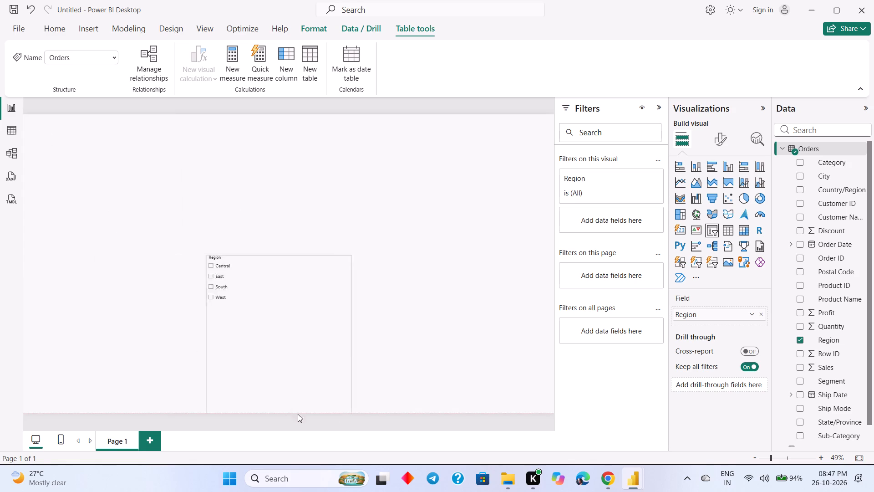
{"action": "left_click_drag", "start_coordinate": [298, 414], "coordinate": [434, 425]}
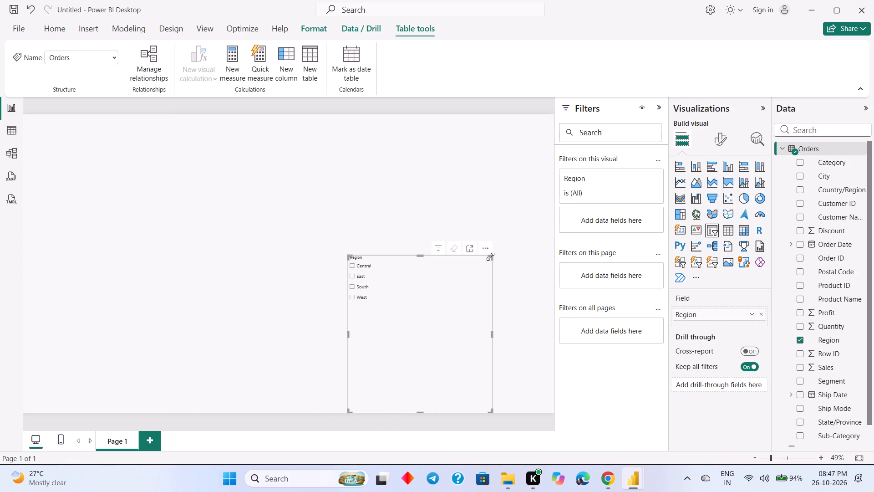
{"action": "left_click_drag", "start_coordinate": [490, 256], "coordinate": [467, 330]}
{"action": "left_click_drag", "start_coordinate": [416, 357], "coordinate": [517, 363]}
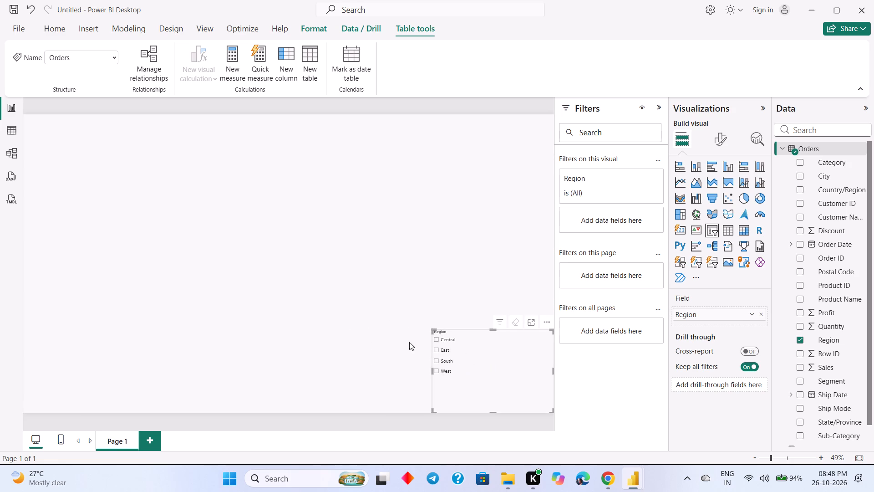
{"action": "left_click_drag", "start_coordinate": [433, 329], "coordinate": [417, 327]}
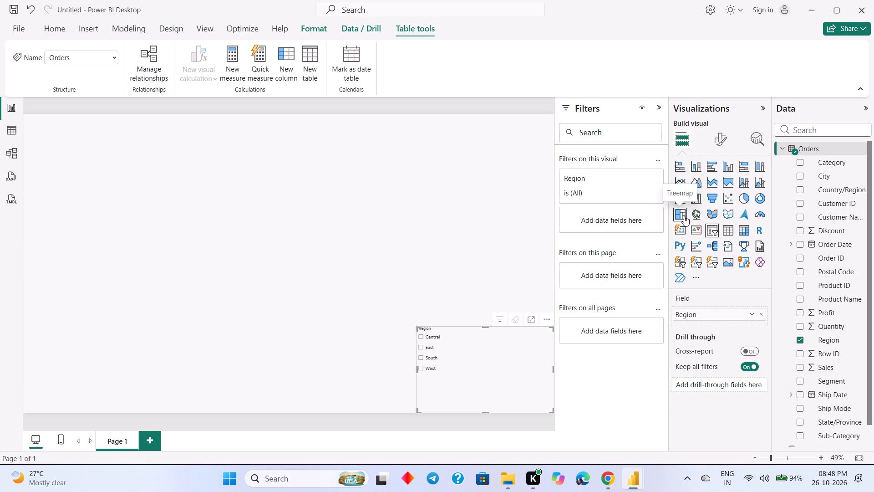
Change the Region slicer's visual type to a line chart and deselect it.
{"action": "left_click", "coordinate": [681, 187]}
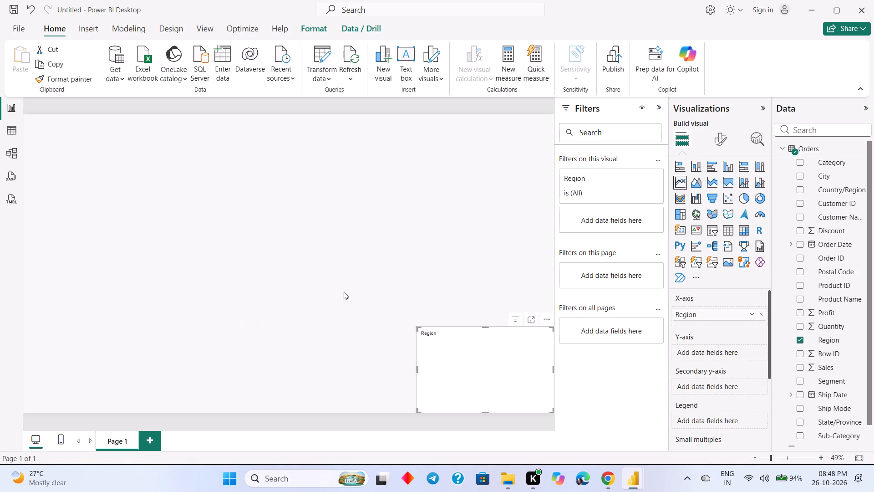
{"action": "left_click", "coordinate": [678, 186]}
{"action": "left_click", "coordinate": [390, 238]}
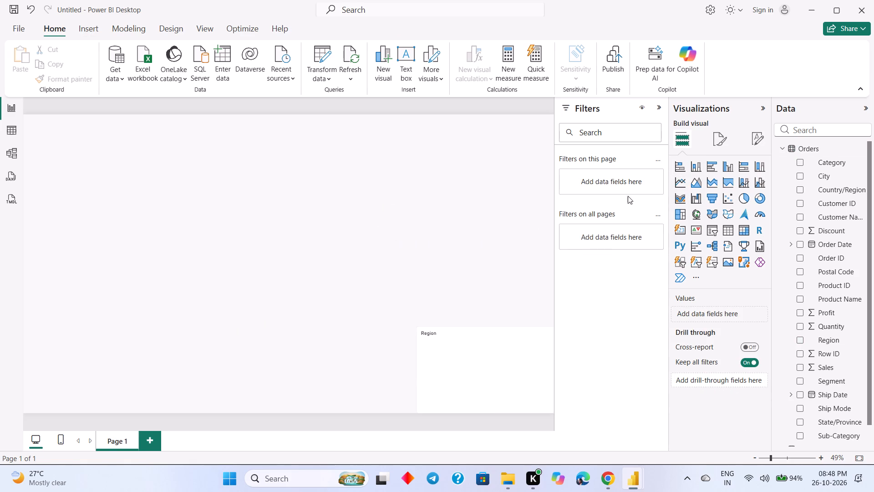
Add a ribbon chart and enlarge it to fill the upper-left area of the report page.
{"action": "left_click", "coordinate": [677, 199]}
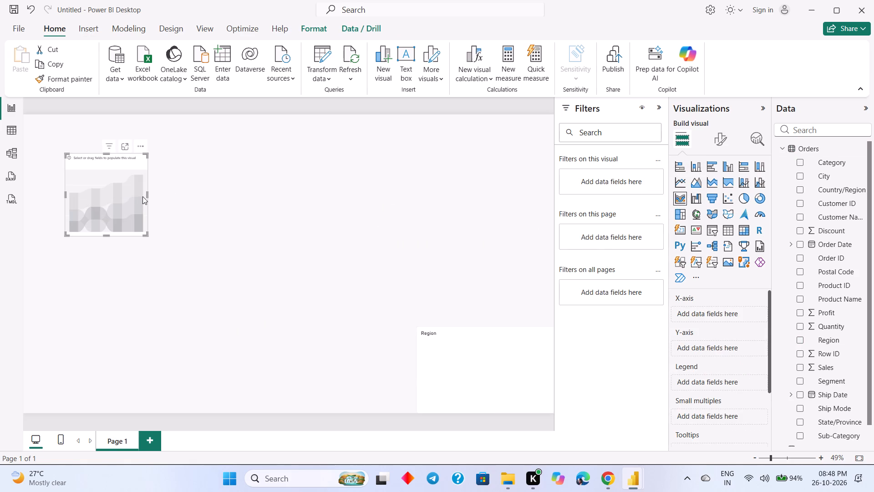
{"action": "left_click_drag", "start_coordinate": [138, 196], "coordinate": [172, 200]}
{"action": "left_click_drag", "start_coordinate": [182, 197], "coordinate": [320, 225]}
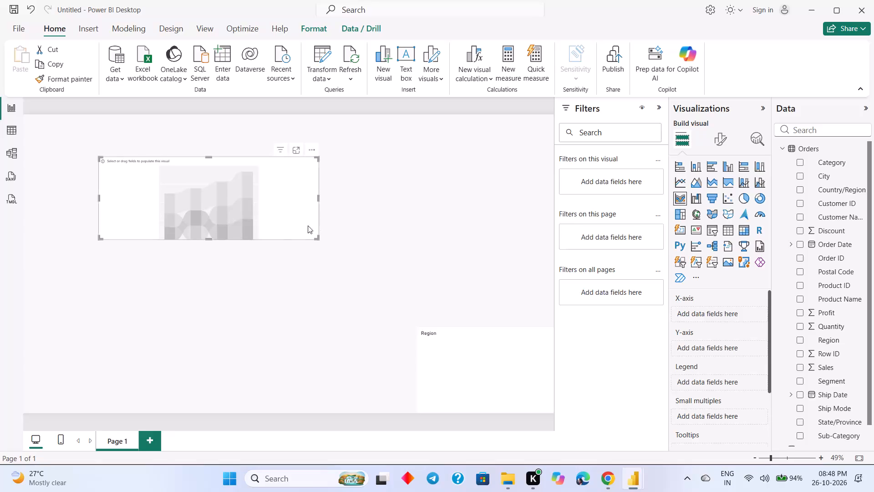
{"action": "left_click_drag", "start_coordinate": [229, 223], "coordinate": [235, 246]}
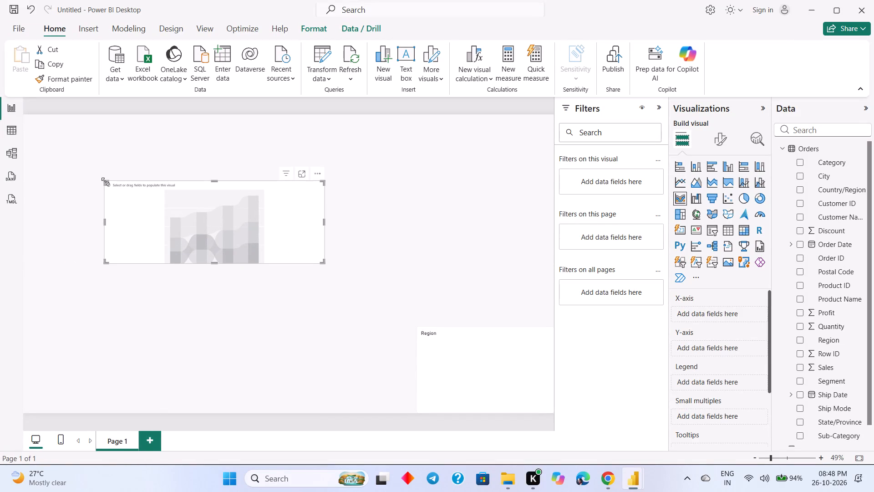
{"action": "left_click_drag", "start_coordinate": [105, 181], "coordinate": [22, 113]}
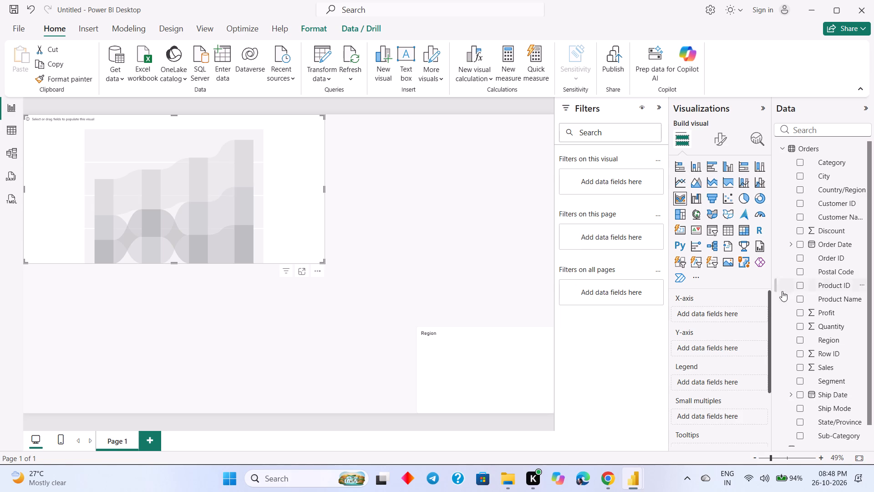
Assign Region to the ribbon chart's X-axis and Profit to its Y-axis.
{"action": "left_click_drag", "start_coordinate": [818, 344], "coordinate": [764, 326]}
{"action": "left_click_drag", "start_coordinate": [764, 326], "coordinate": [723, 317]}
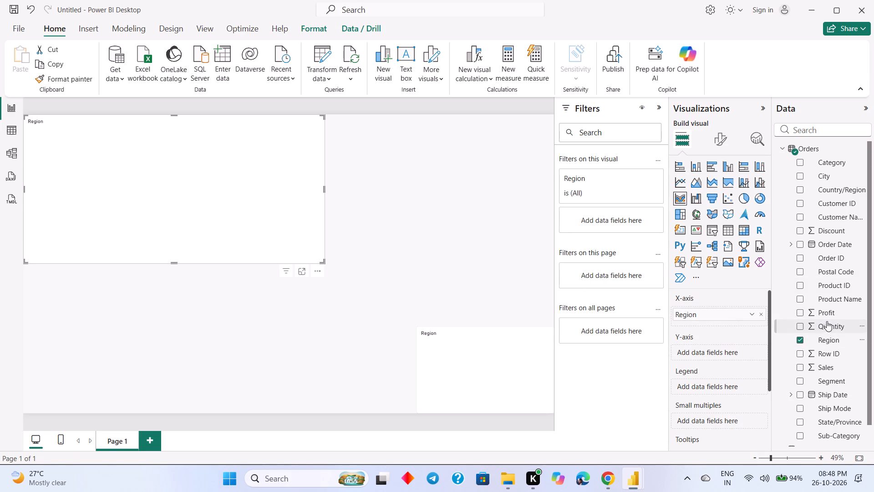
{"action": "left_click_drag", "start_coordinate": [823, 311], "coordinate": [728, 350]}
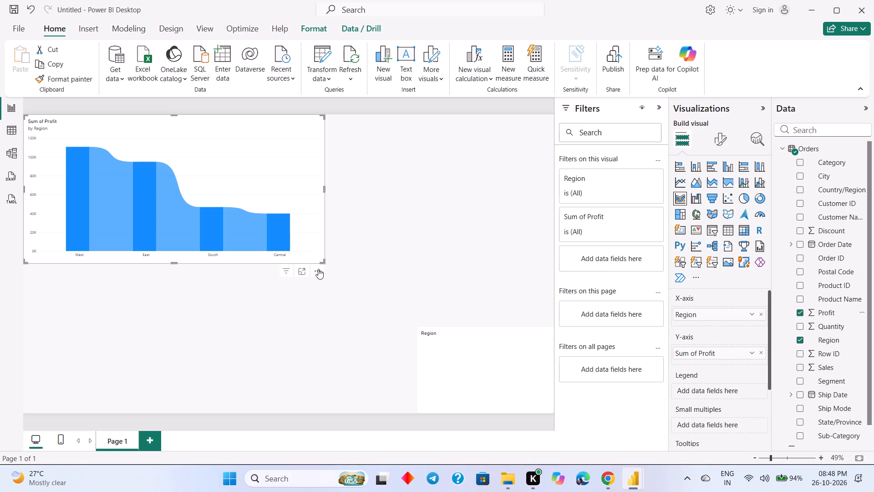
Shrink the profit-by-region ribbon chart to about a third of the page width and deselect it.
{"action": "left_click_drag", "start_coordinate": [323, 261], "coordinate": [248, 252]}
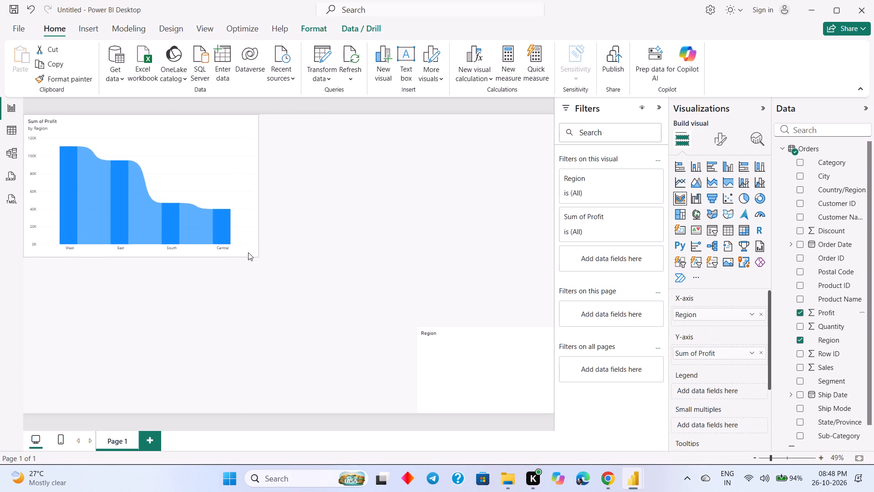
{"action": "left_click_drag", "start_coordinate": [248, 252], "coordinate": [202, 239]}
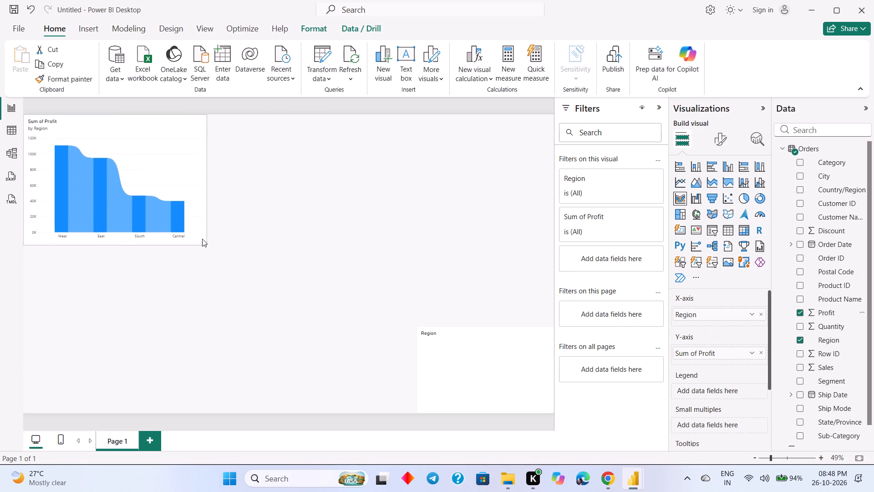
{"action": "left_click_drag", "start_coordinate": [202, 239], "coordinate": [201, 237]}
{"action": "left_click", "coordinate": [380, 206]}
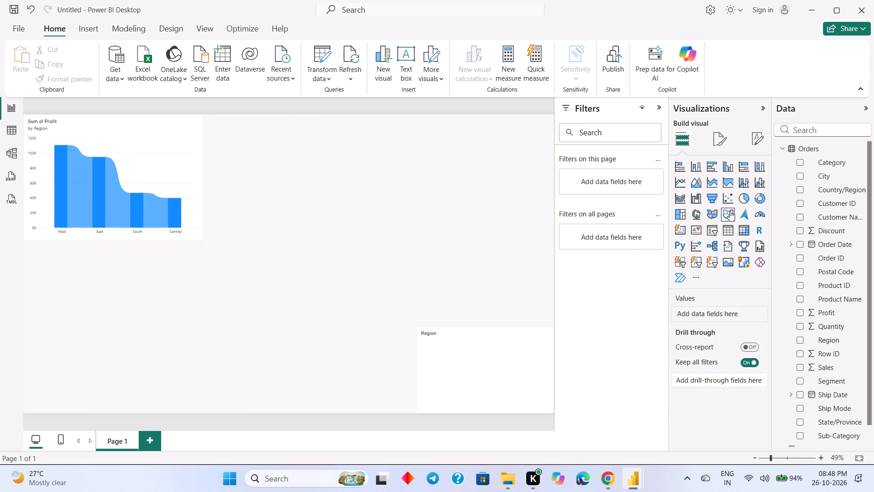
Add a line and stacked column chart with Order ID on the X-axis, Product Name on the column y-axis and Segment on the line y-axis.
{"action": "left_click", "coordinate": [747, 183]}
{"action": "left_click", "coordinate": [317, 238]}
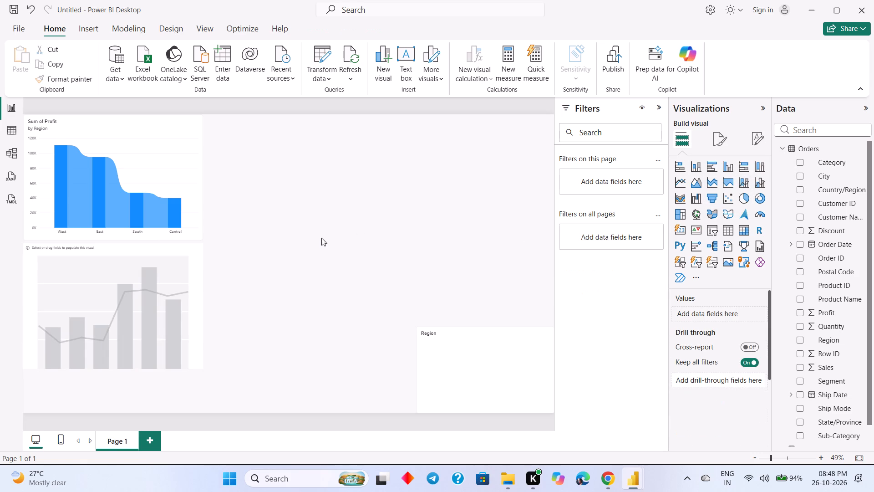
{"action": "left_click", "coordinate": [155, 319]}
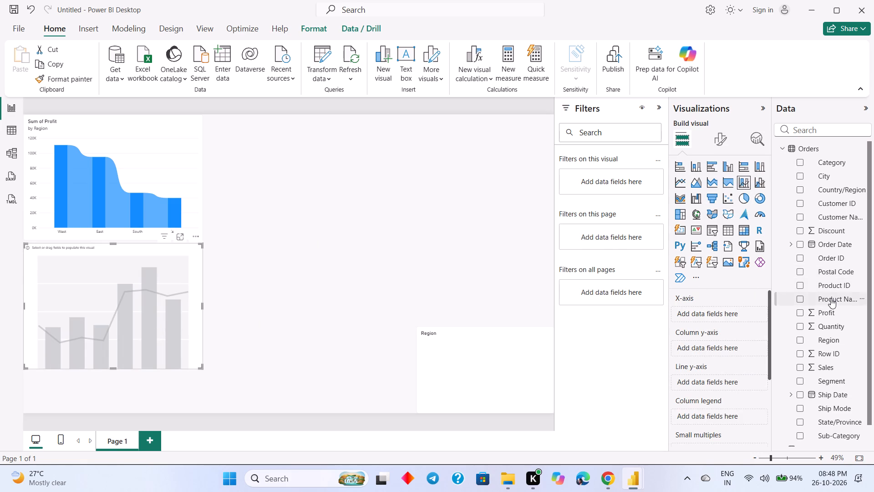
{"action": "left_click_drag", "start_coordinate": [829, 259], "coordinate": [826, 259]}
{"action": "left_click_drag", "start_coordinate": [826, 259], "coordinate": [724, 313]}
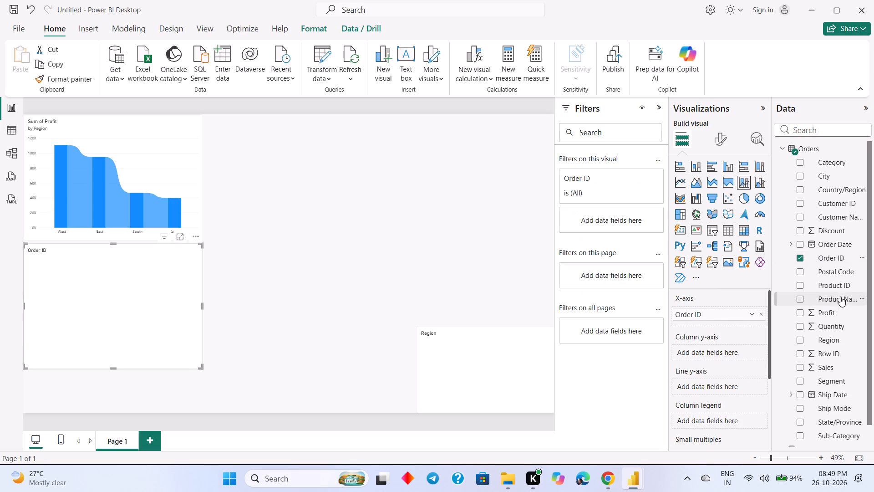
{"action": "left_click_drag", "start_coordinate": [842, 296], "coordinate": [734, 350]}
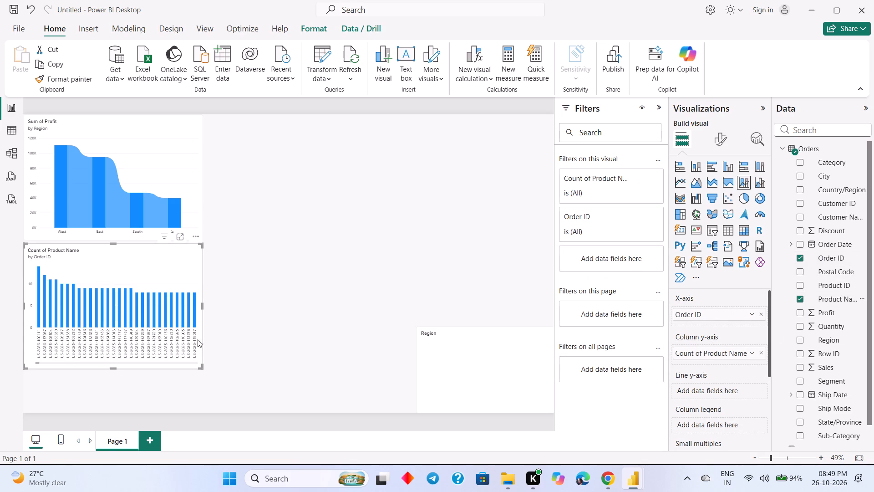
{"action": "left_click_drag", "start_coordinate": [820, 384], "coordinate": [721, 392]}
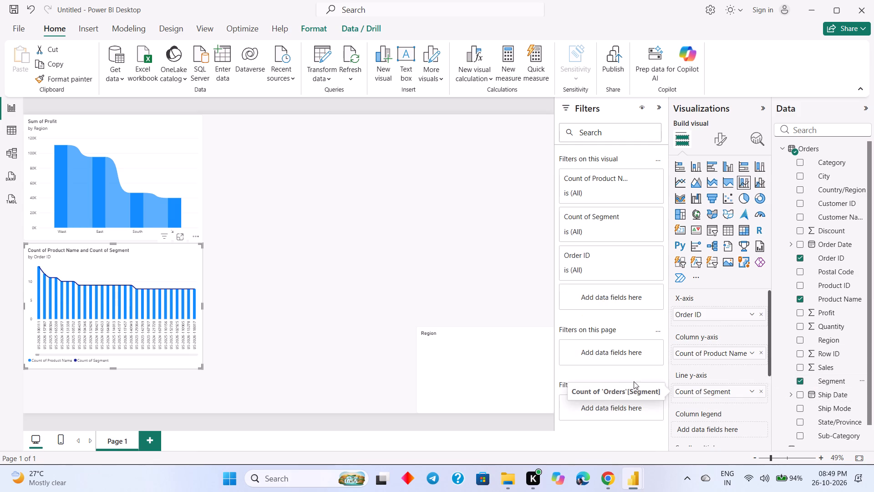
Remove the line and stacked column chart of products and segments by order from the report page.
{"action": "left_click", "coordinate": [196, 235]}
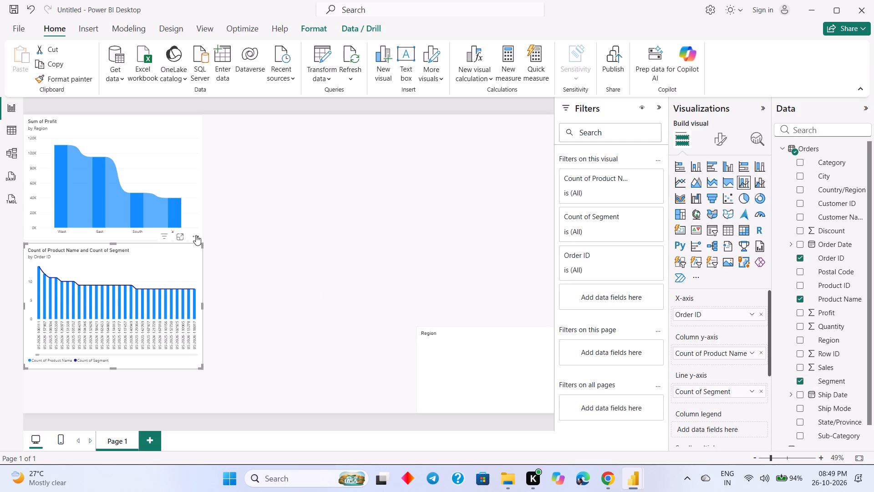
{"action": "left_click", "coordinate": [229, 274]}
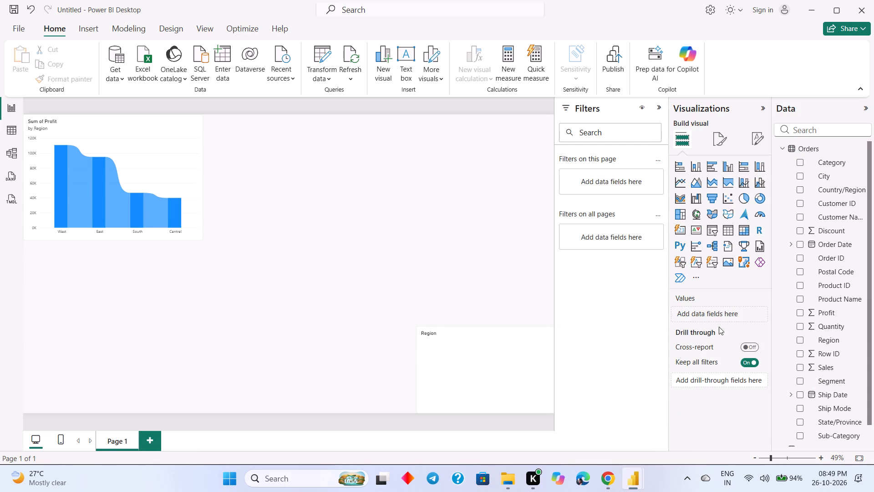
Add an area chart below the ribbon chart with Quantity on the X-axis and Region on the Y-axis.
{"action": "left_click_drag", "start_coordinate": [817, 329], "coordinate": [714, 317]}
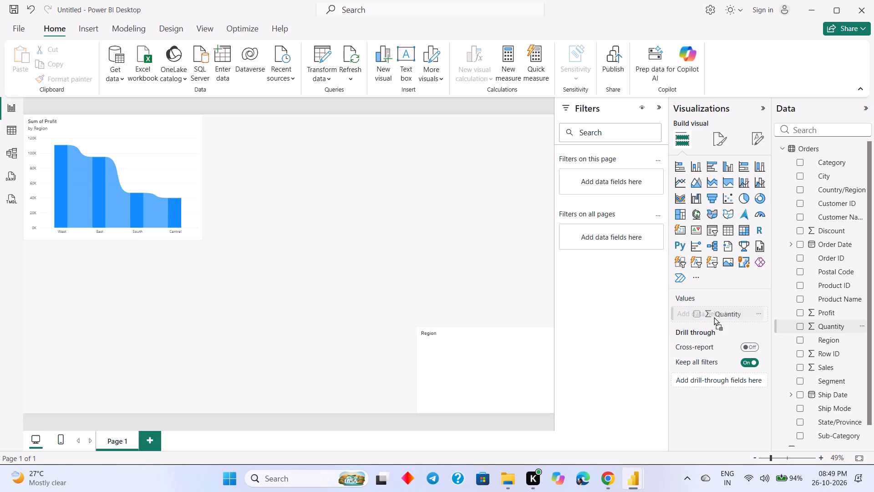
{"action": "left_click_drag", "start_coordinate": [714, 317], "coordinate": [794, 311]}
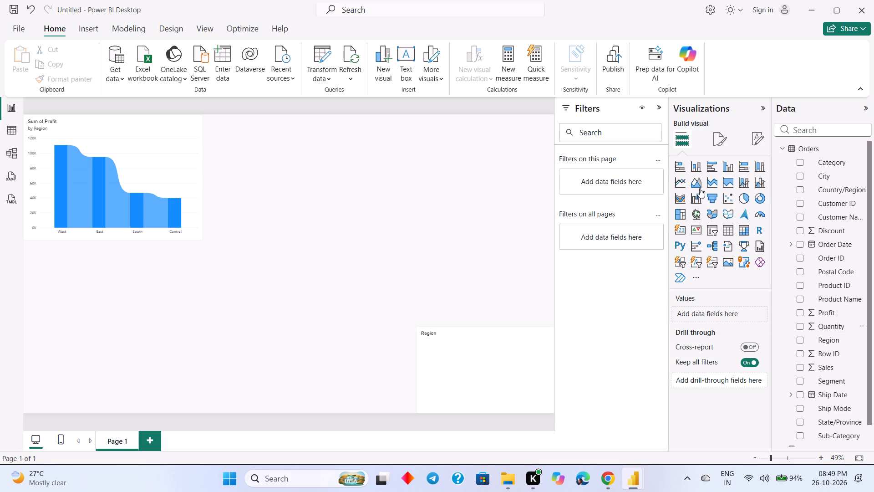
{"action": "left_click", "coordinate": [698, 184]}
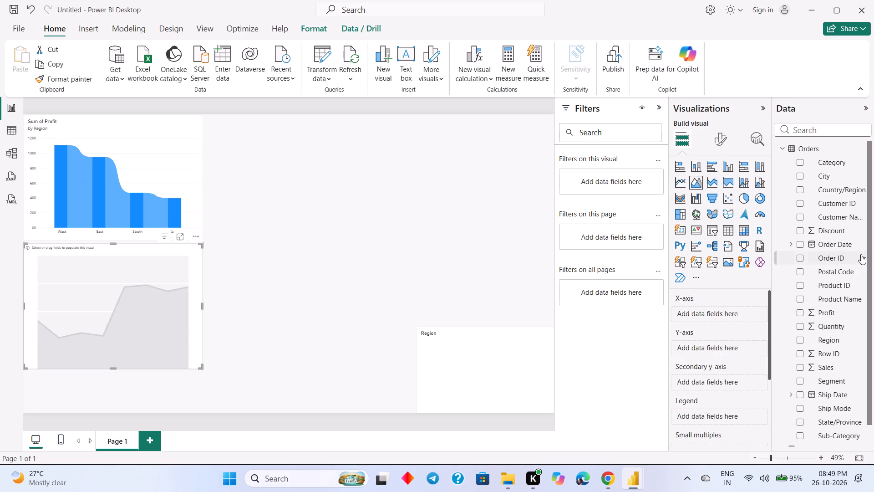
{"action": "left_click", "coordinate": [838, 259]}
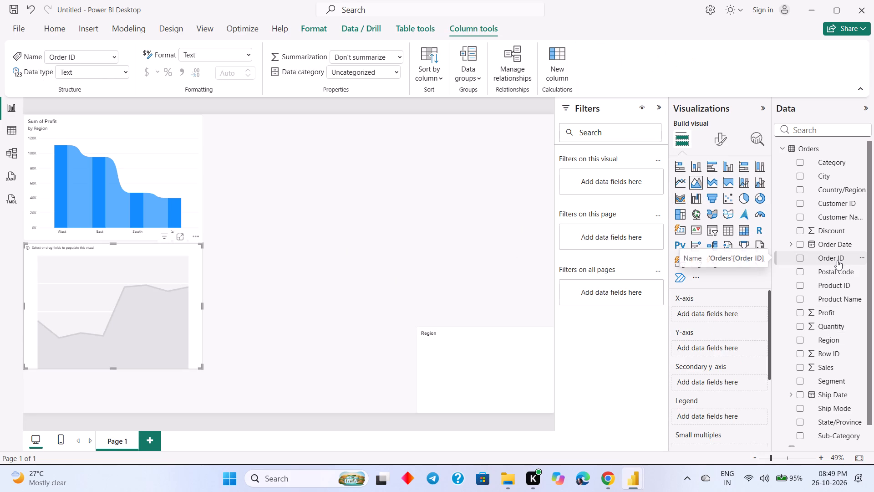
{"action": "left_click", "coordinate": [827, 303]}
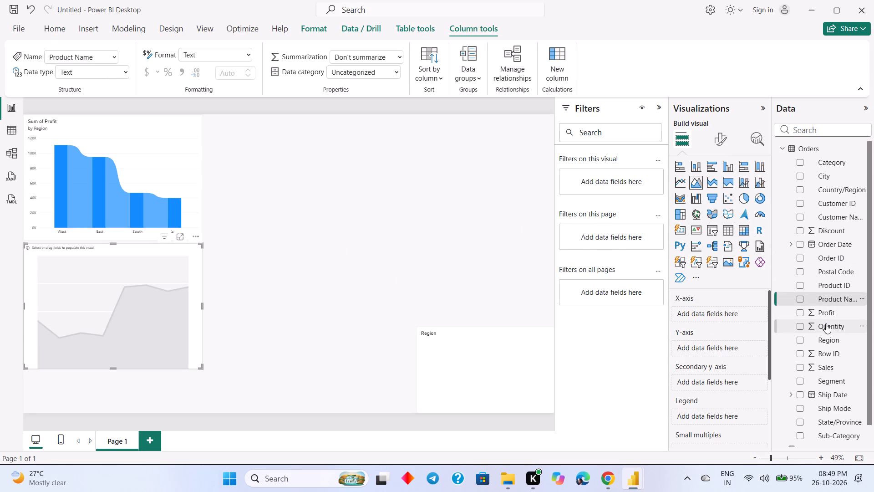
{"action": "left_click_drag", "start_coordinate": [826, 323], "coordinate": [727, 313]}
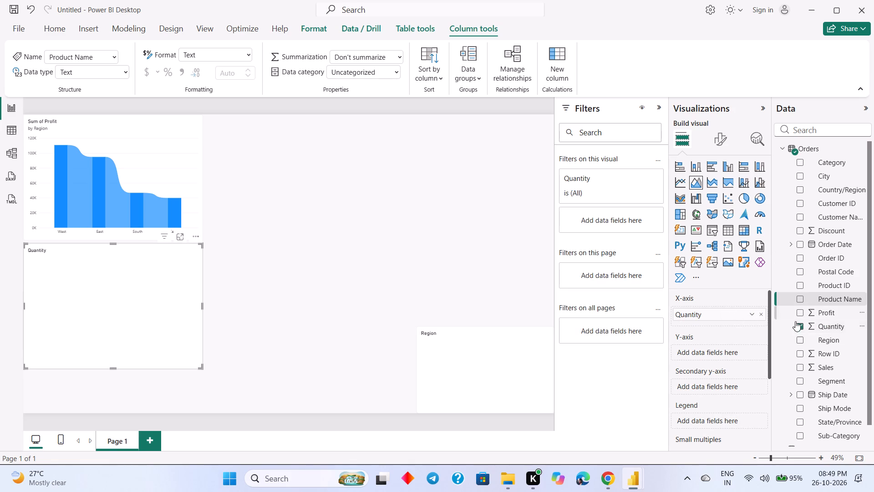
{"action": "left_click_drag", "start_coordinate": [813, 343], "coordinate": [733, 366]}
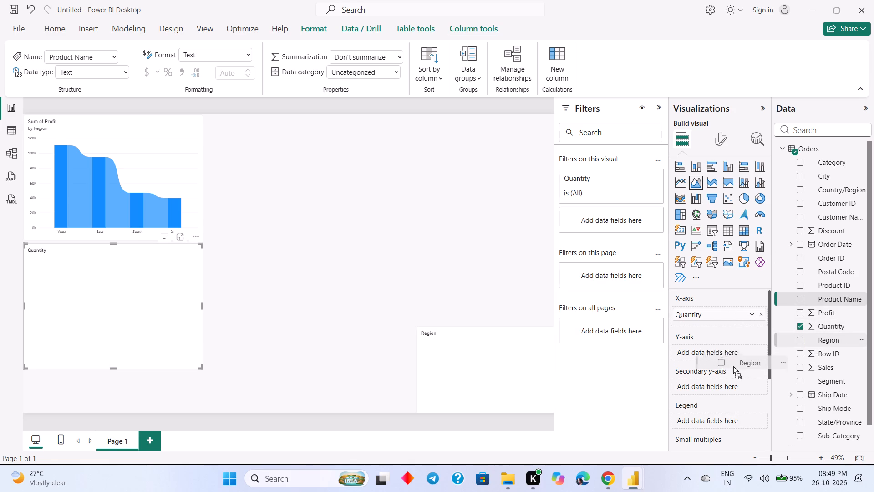
{"action": "left_click_drag", "start_coordinate": [733, 366], "coordinate": [713, 354]}
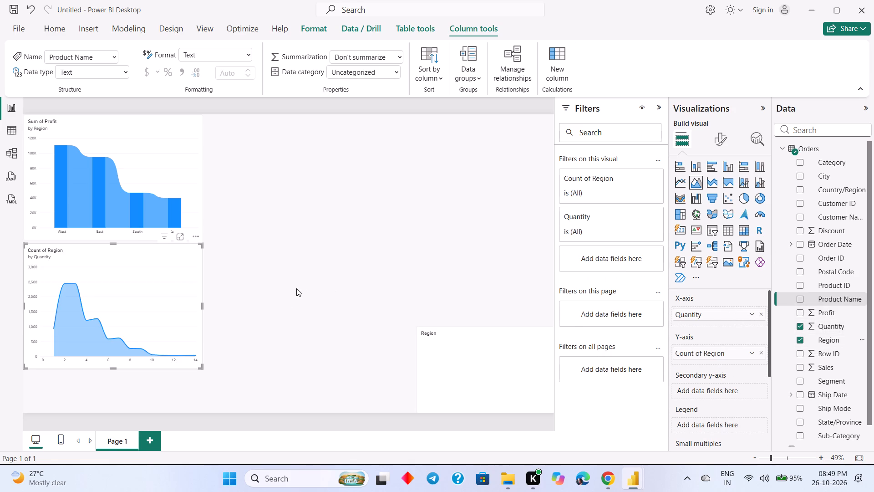
{"action": "left_click", "coordinate": [218, 298]}
{"action": "left_click", "coordinate": [163, 297]}
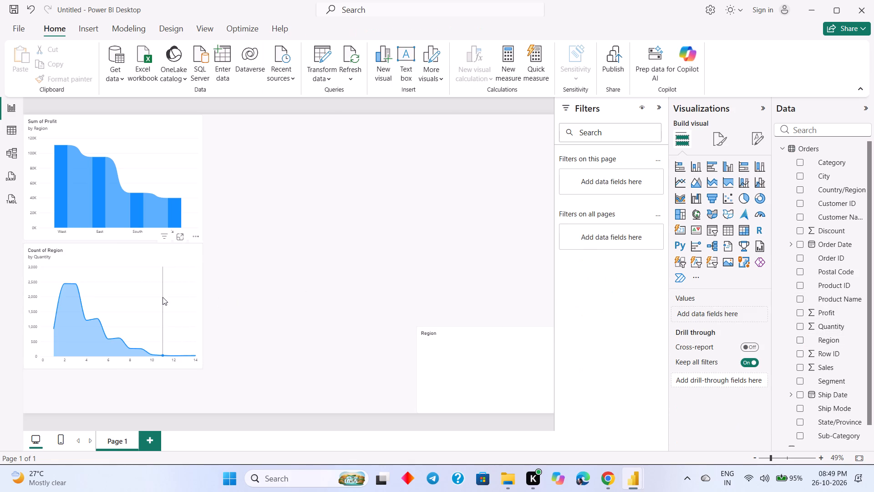
Move the area chart up beside the profit-by-region ribbon chart, aligned with its top edge, and deselect it.
{"action": "left_click", "coordinate": [242, 312]}
{"action": "left_click_drag", "start_coordinate": [182, 277], "coordinate": [229, 259]}
{"action": "left_click_drag", "start_coordinate": [211, 268], "coordinate": [347, 150]}
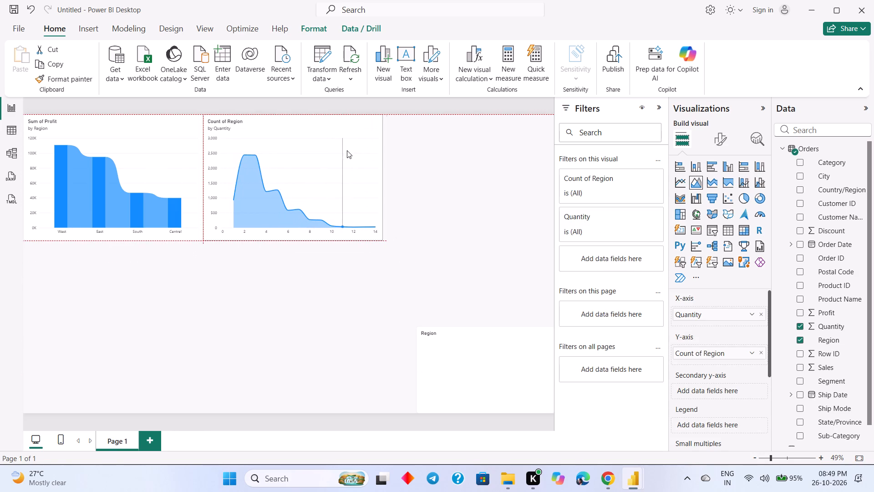
{"action": "left_click_drag", "start_coordinate": [347, 150], "coordinate": [343, 151]}
{"action": "left_click", "coordinate": [347, 328]}
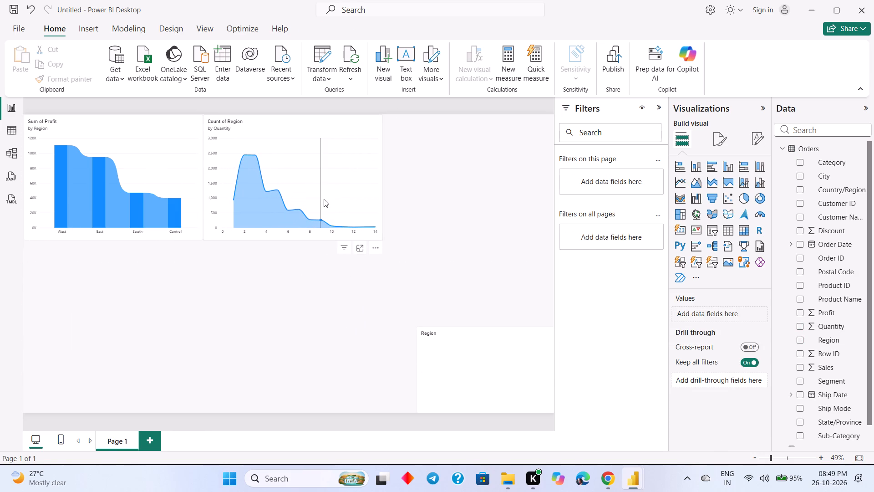
Add Sales to the area chart's secondary y-axis.
{"action": "left_click", "coordinate": [326, 202]}
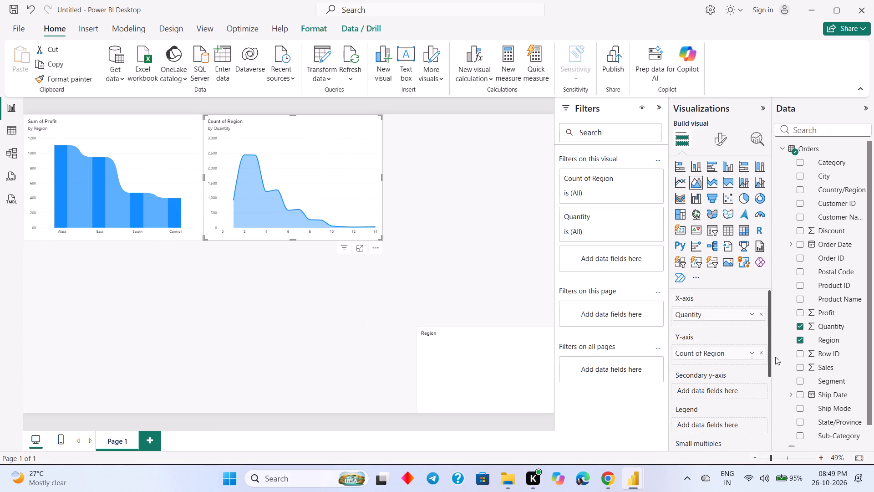
{"action": "left_click_drag", "start_coordinate": [822, 364], "coordinate": [760, 365]}
{"action": "left_click_drag", "start_coordinate": [760, 365], "coordinate": [724, 385]}
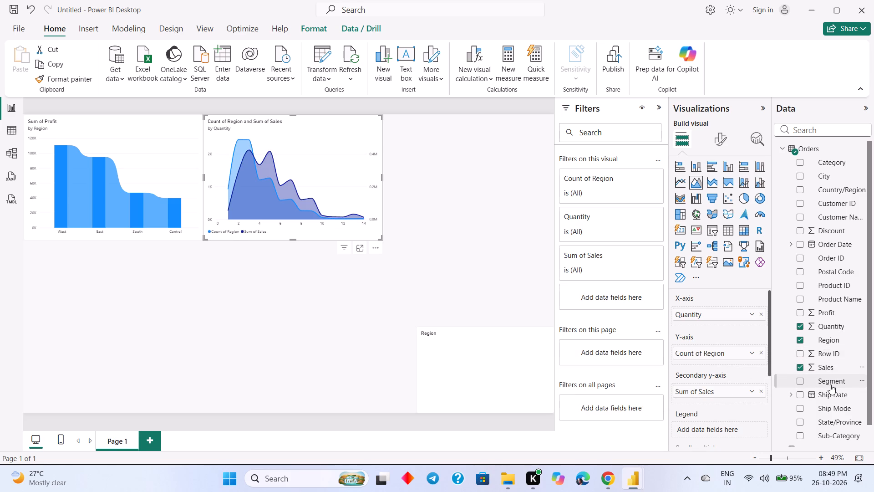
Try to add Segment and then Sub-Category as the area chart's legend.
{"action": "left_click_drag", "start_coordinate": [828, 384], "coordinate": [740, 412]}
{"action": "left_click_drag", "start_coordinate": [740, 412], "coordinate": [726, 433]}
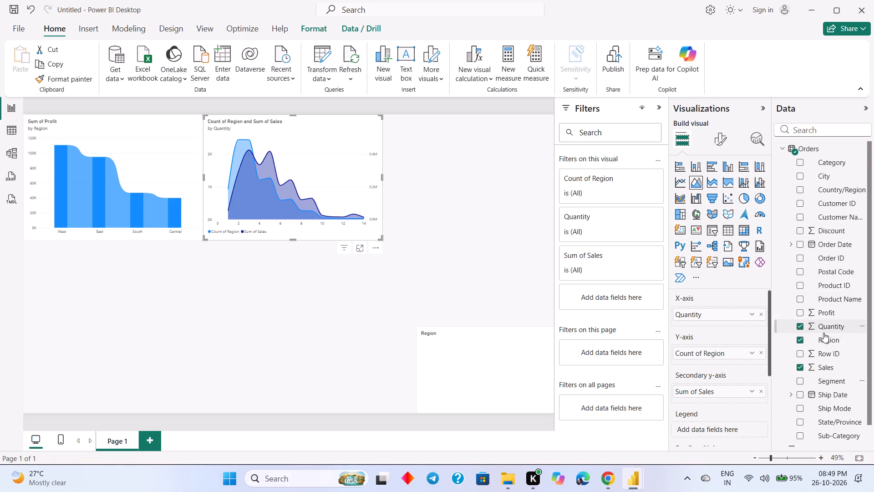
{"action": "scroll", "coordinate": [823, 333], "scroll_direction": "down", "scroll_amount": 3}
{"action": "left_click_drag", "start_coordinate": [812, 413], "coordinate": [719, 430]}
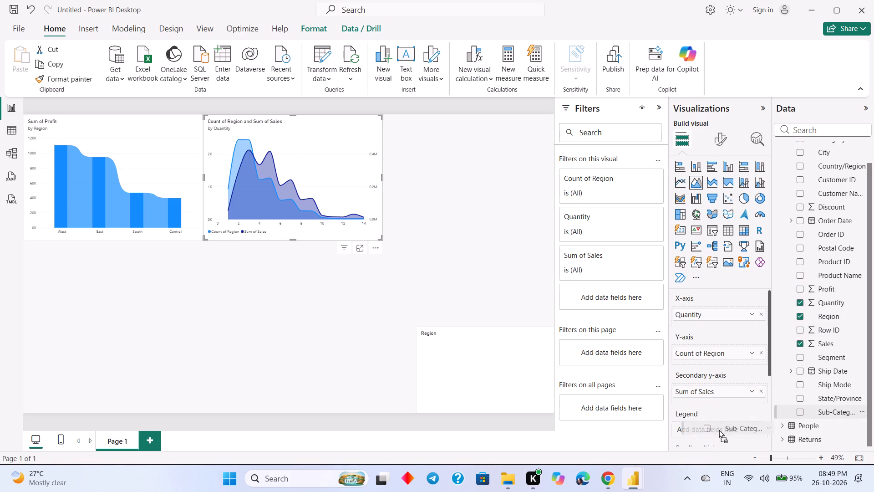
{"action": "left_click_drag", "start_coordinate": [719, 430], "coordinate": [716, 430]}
Widen the area chart almost to the right edge of the report page and deselect it.
{"action": "left_click_drag", "start_coordinate": [382, 178], "coordinate": [508, 188]}
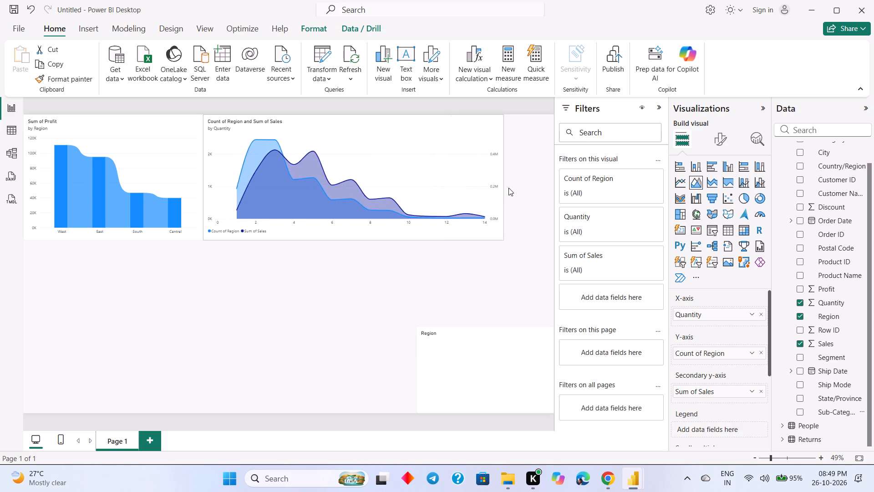
{"action": "left_click_drag", "start_coordinate": [508, 188], "coordinate": [529, 184]}
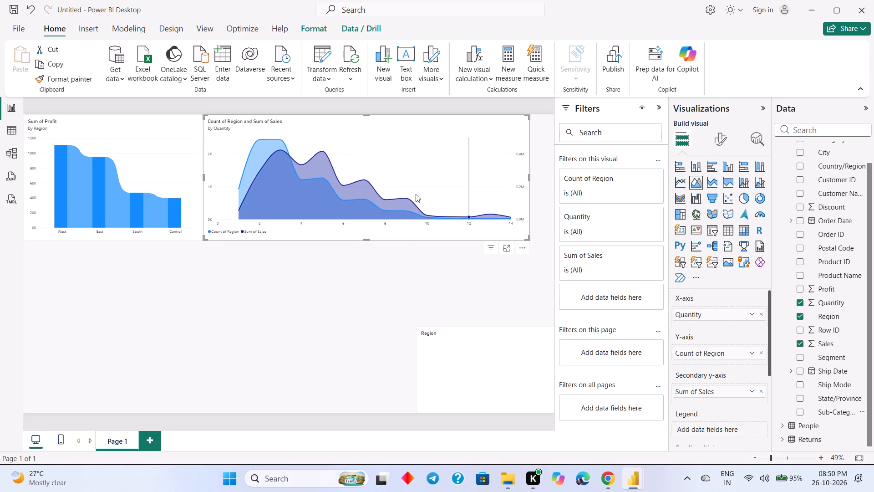
{"action": "left_click", "coordinate": [385, 191]}
{"action": "left_click", "coordinate": [194, 311]}
{"action": "left_click", "coordinate": [171, 176]}
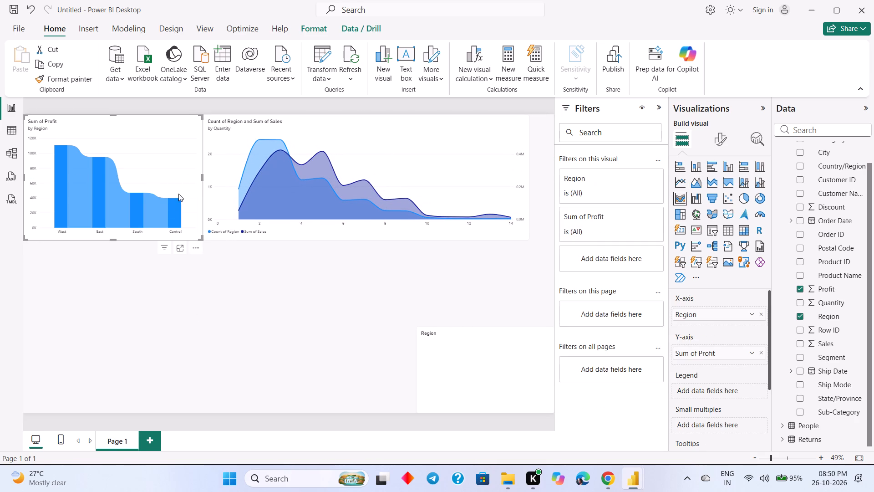
{"action": "left_click", "coordinate": [201, 273]}
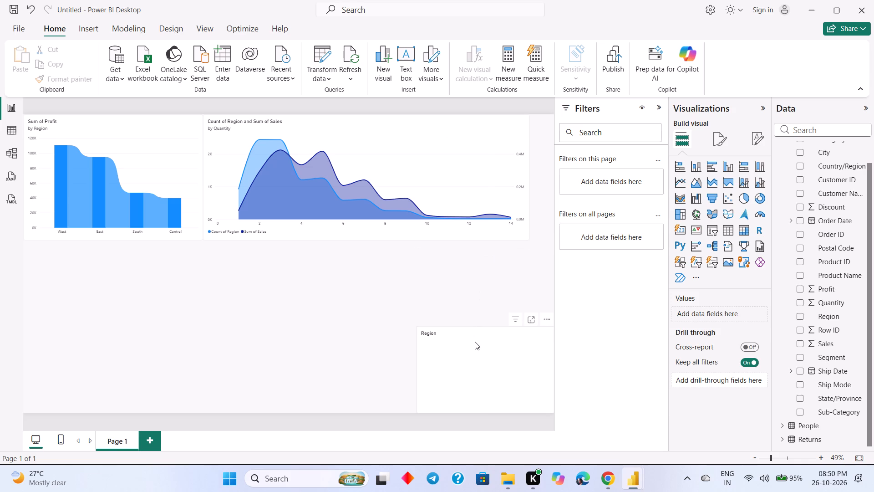
Convert the Region line chart in the page's lower-right corner into a matrix.
{"action": "left_click", "coordinate": [475, 342]}
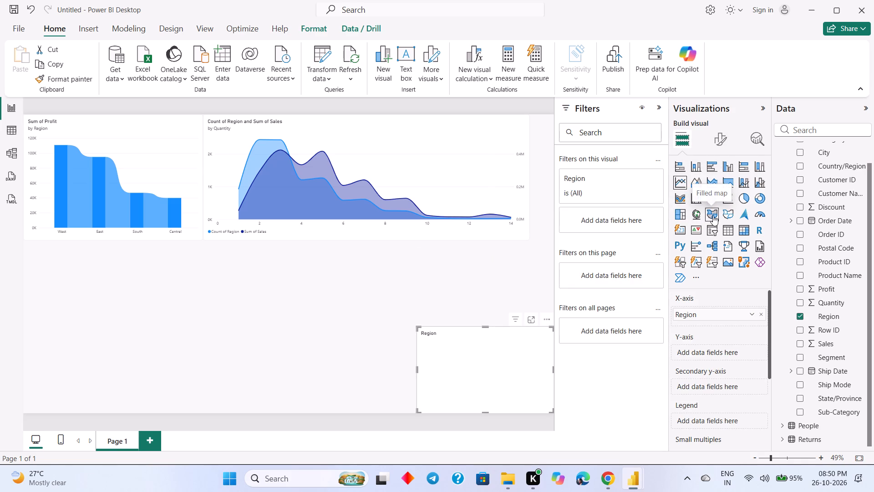
{"action": "left_click", "coordinate": [742, 233]}
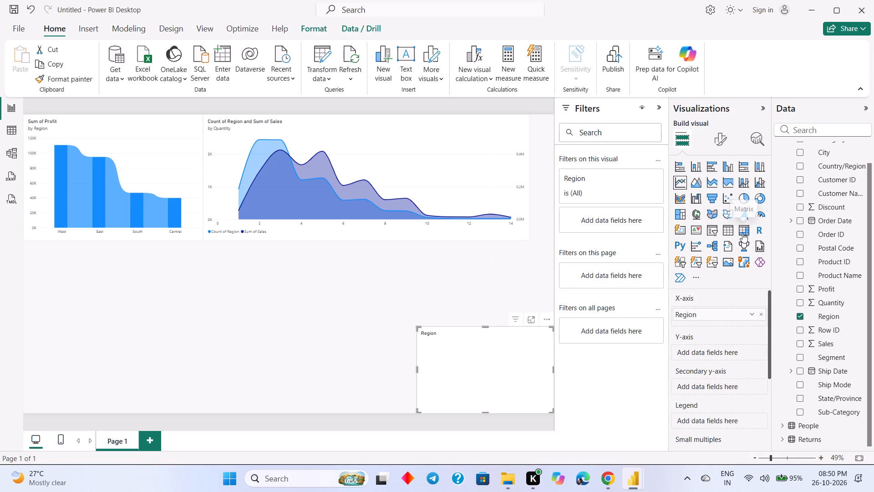
Move the Region matrix below the two charts and widen it to about half the page width.
{"action": "left_click_drag", "start_coordinate": [491, 350], "coordinate": [462, 347]}
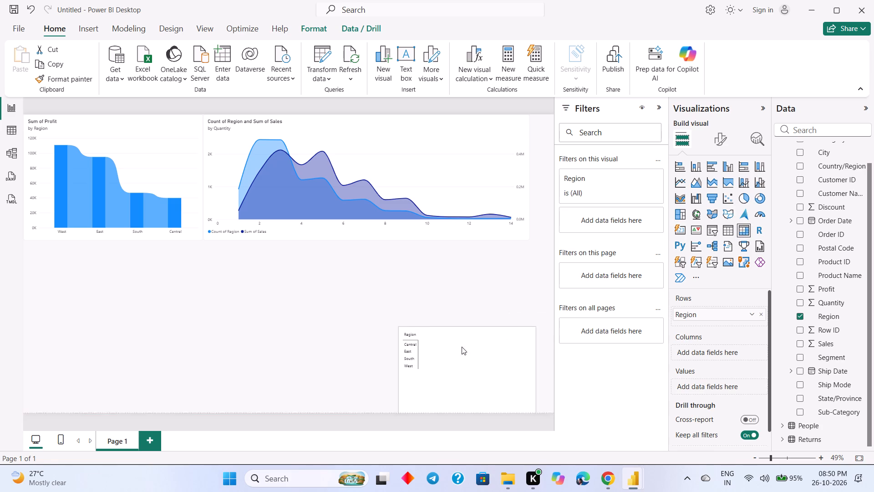
{"action": "left_click_drag", "start_coordinate": [462, 347], "coordinate": [162, 282]}
{"action": "left_click_drag", "start_coordinate": [225, 300], "coordinate": [363, 282]}
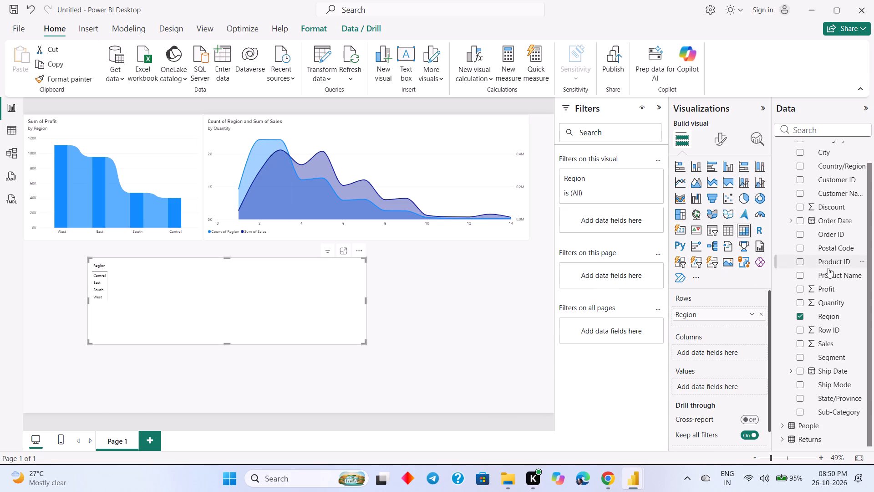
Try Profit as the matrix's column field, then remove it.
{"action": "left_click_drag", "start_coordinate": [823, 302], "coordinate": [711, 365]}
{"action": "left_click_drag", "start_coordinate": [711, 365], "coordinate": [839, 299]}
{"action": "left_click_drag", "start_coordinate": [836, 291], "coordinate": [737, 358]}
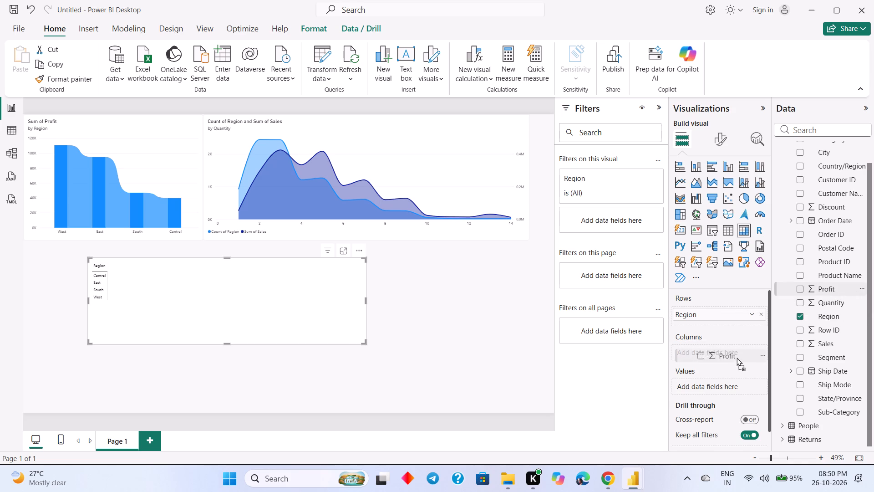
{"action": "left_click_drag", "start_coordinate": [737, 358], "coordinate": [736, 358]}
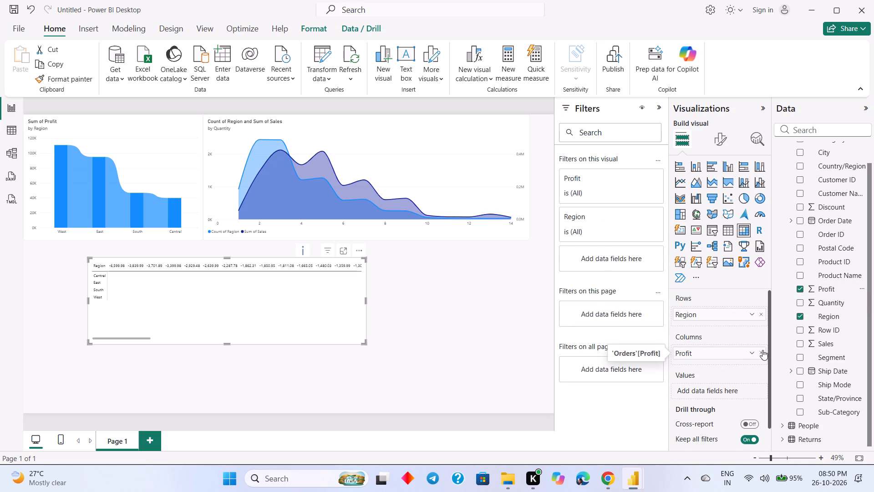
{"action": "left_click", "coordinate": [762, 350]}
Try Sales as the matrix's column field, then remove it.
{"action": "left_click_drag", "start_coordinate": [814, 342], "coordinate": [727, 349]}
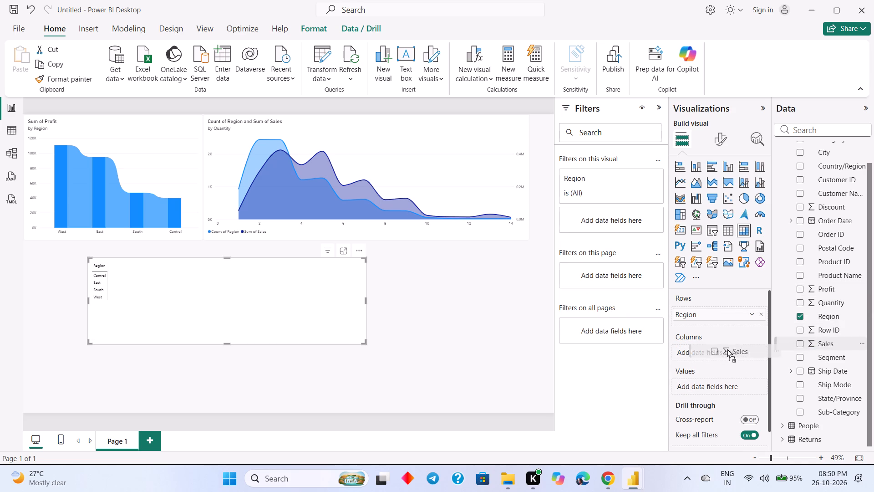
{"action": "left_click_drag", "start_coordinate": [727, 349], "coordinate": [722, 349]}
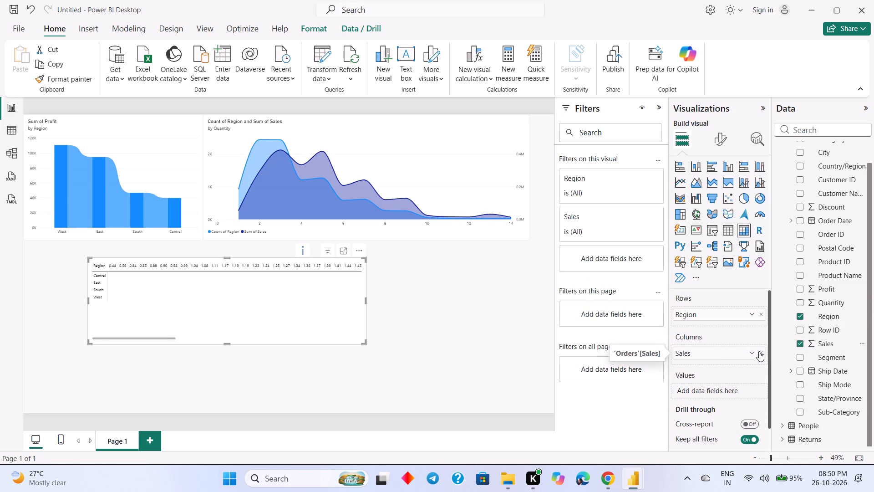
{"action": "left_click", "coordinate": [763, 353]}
Add Product Name as the Region matrix's column field.
{"action": "left_click_drag", "start_coordinate": [841, 275], "coordinate": [827, 281]}
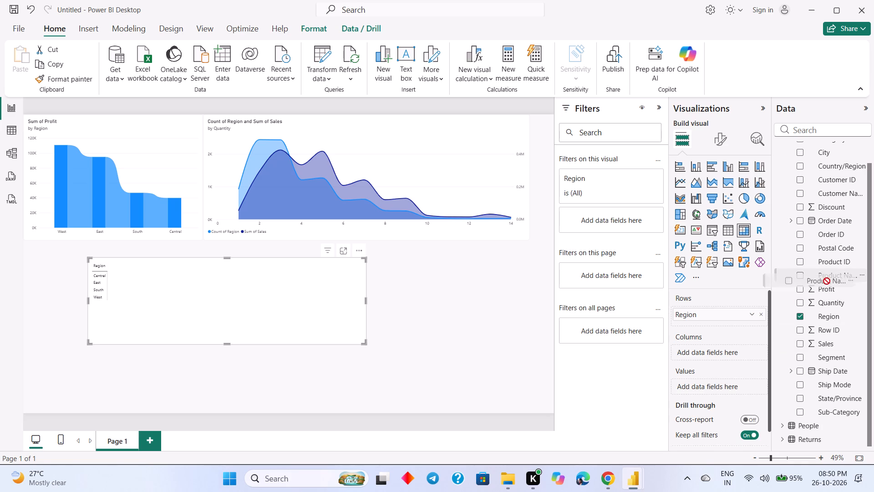
{"action": "left_click_drag", "start_coordinate": [827, 281], "coordinate": [734, 356]}
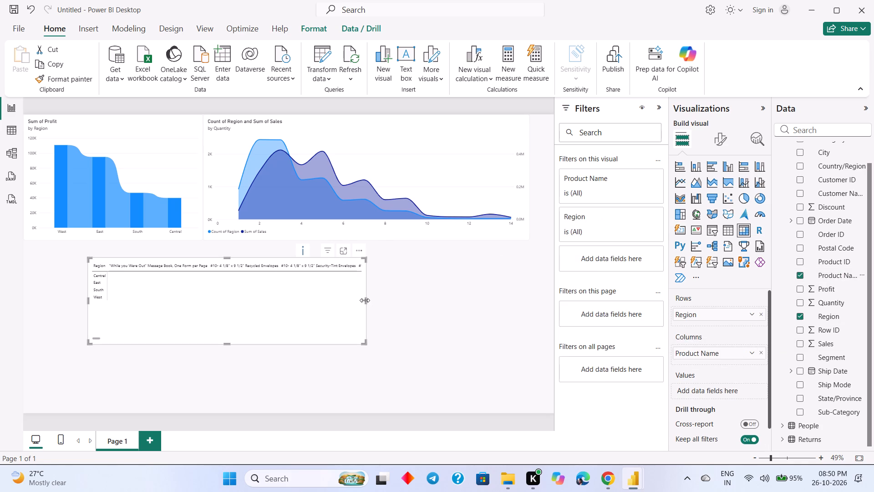
Move the Region matrix directly under the charts against the page's left edge and widen it to most of the page width.
{"action": "left_click_drag", "start_coordinate": [365, 300], "coordinate": [554, 287]}
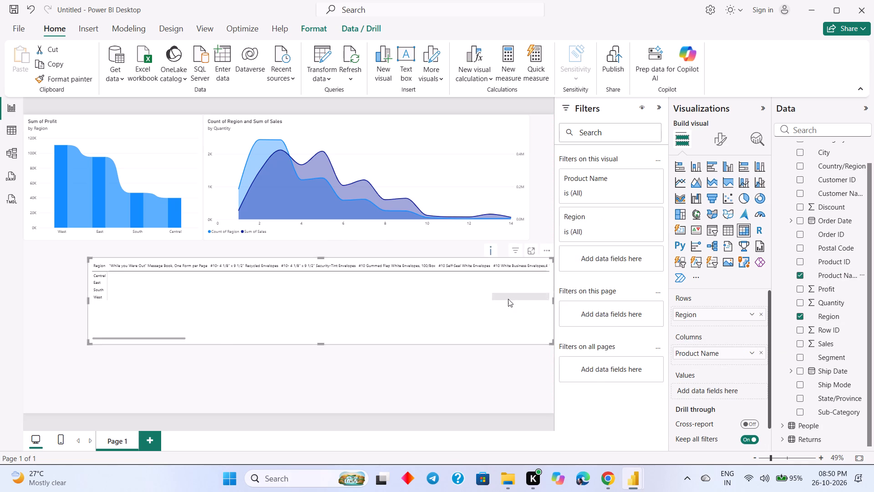
{"action": "left_click_drag", "start_coordinate": [506, 299], "coordinate": [431, 281]}
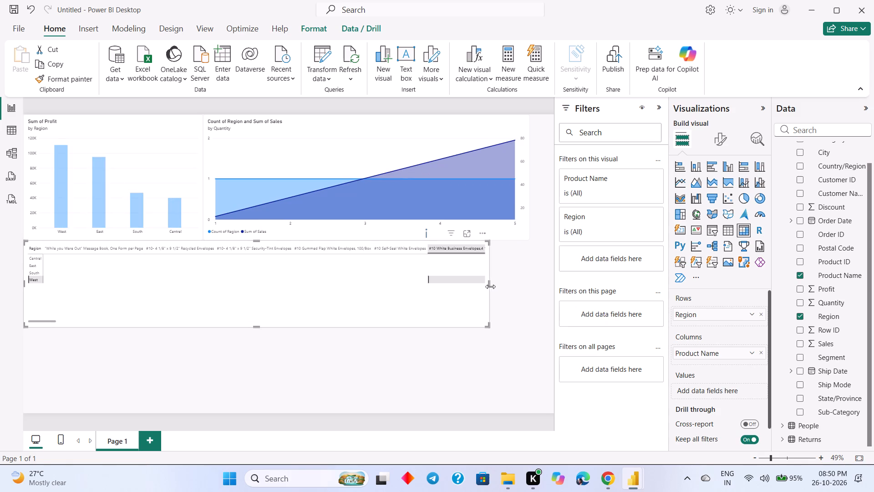
{"action": "left_click_drag", "start_coordinate": [488, 284], "coordinate": [508, 290]}
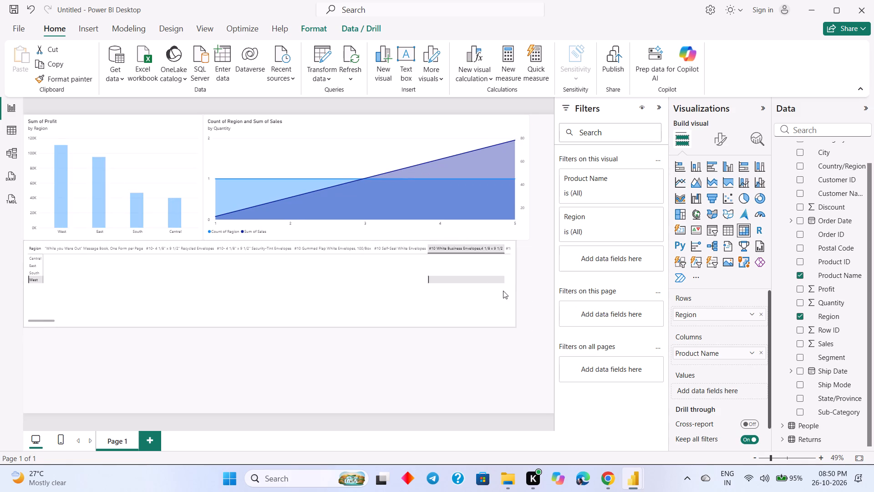
{"action": "left_click", "coordinate": [412, 328]}
{"action": "left_click", "coordinate": [409, 344]}
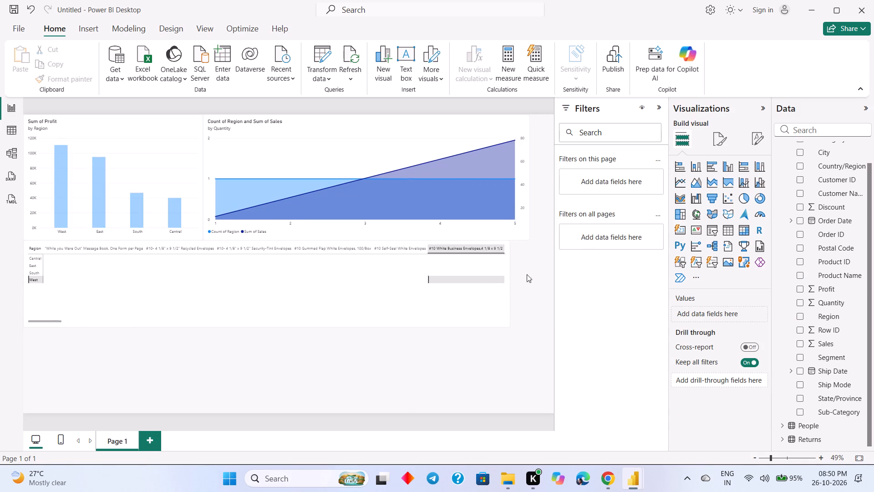
{"action": "left_click", "coordinate": [462, 292]}
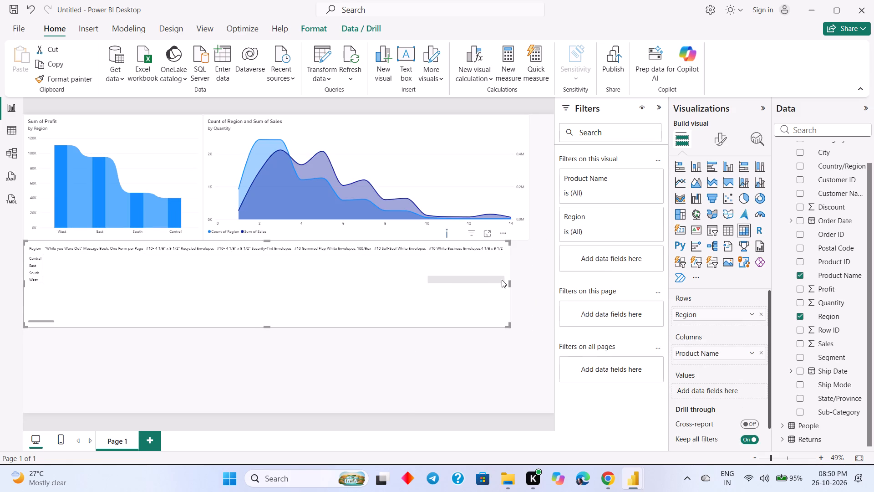
{"action": "left_click_drag", "start_coordinate": [511, 285], "coordinate": [485, 283]}
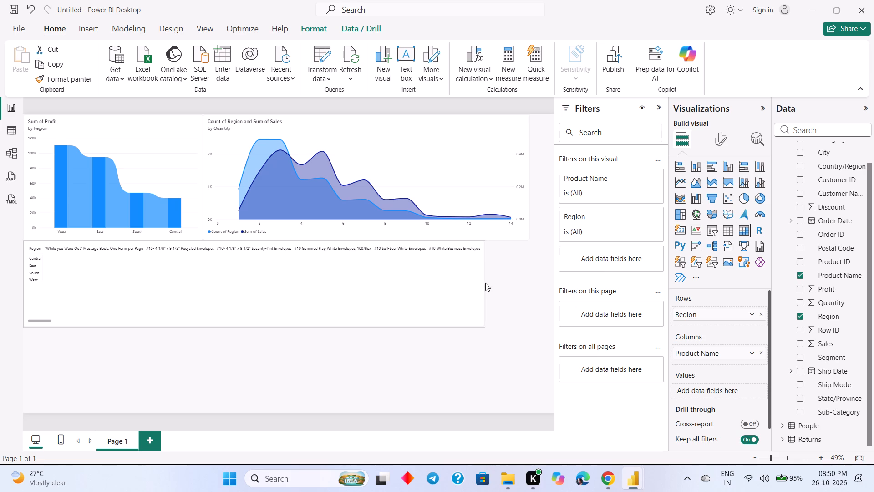
{"action": "left_click_drag", "start_coordinate": [485, 283], "coordinate": [486, 283]}
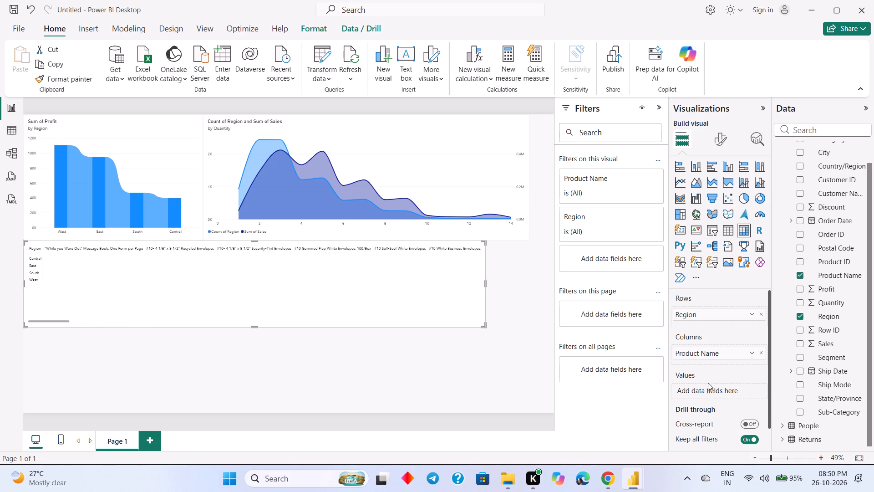
Add Quantity as the Region matrix's value field, aggregated as a sum.
{"action": "left_click_drag", "start_coordinate": [829, 304], "coordinate": [723, 375]}
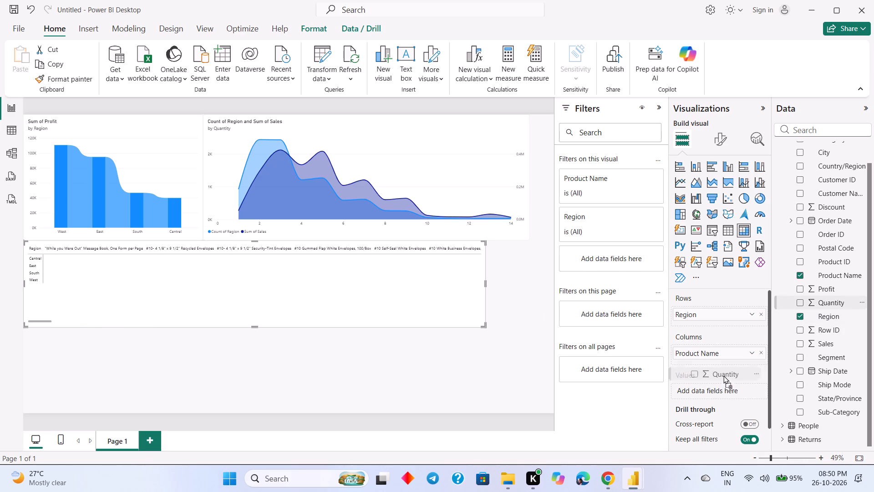
{"action": "left_click_drag", "start_coordinate": [723, 375], "coordinate": [725, 389]}
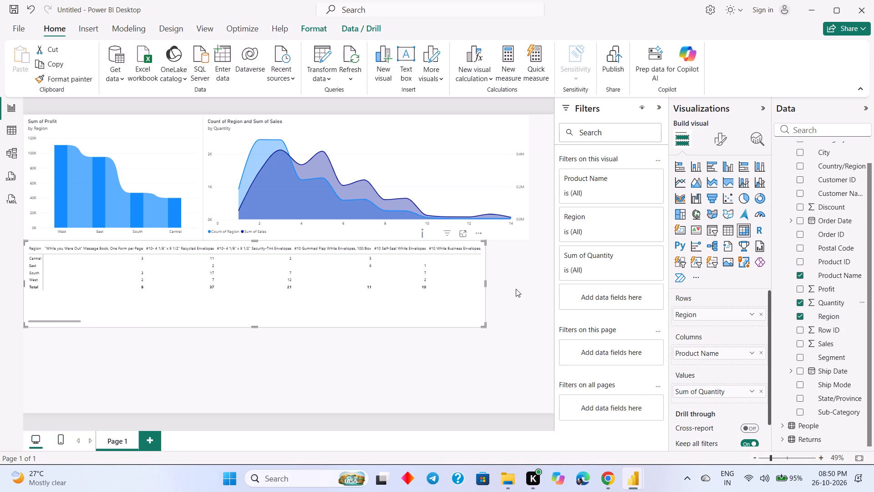
{"action": "left_click", "coordinate": [433, 364]}
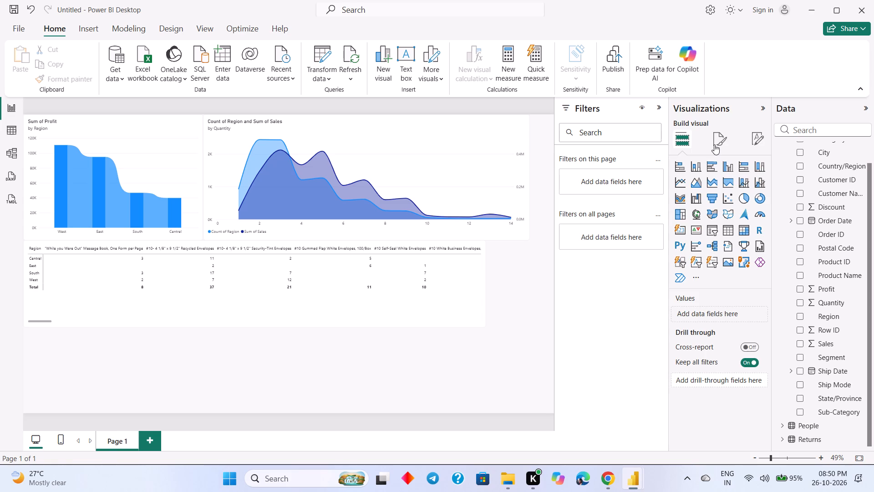
Set the Region matrix's background transparency to 36%.
{"action": "left_click", "coordinate": [715, 144]}
{"action": "left_click", "coordinate": [395, 292]}
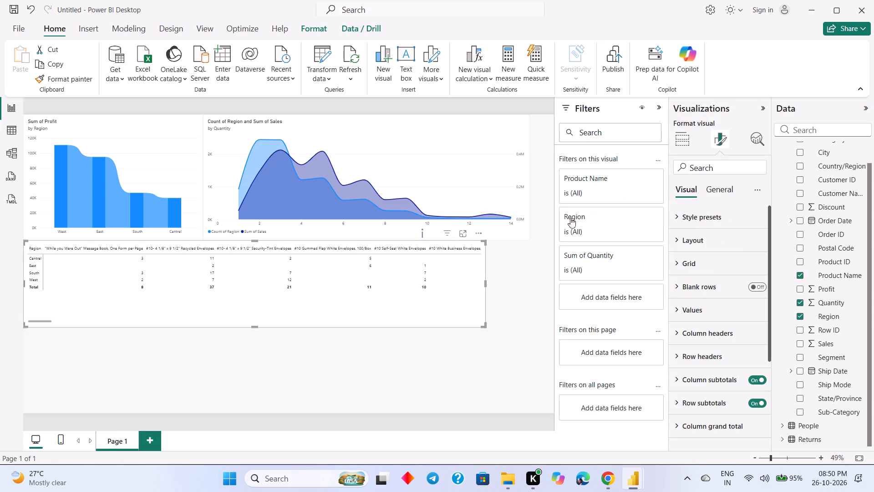
{"action": "left_click", "coordinate": [722, 188]}
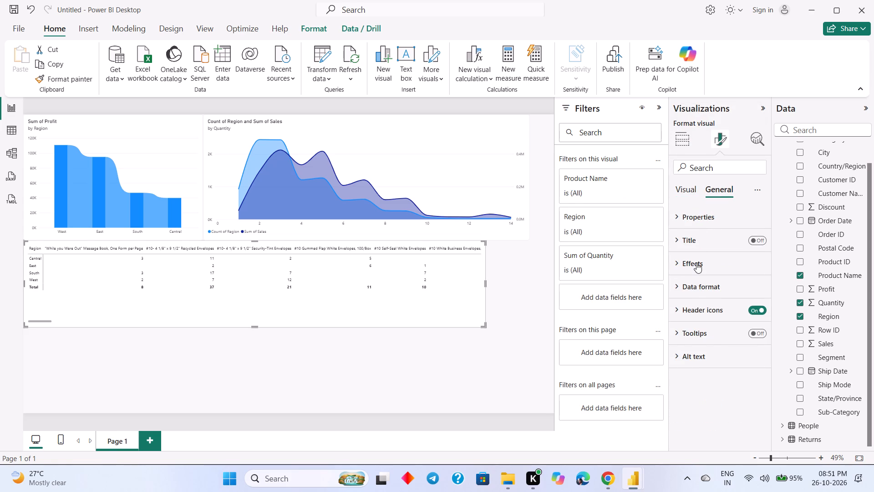
{"action": "left_click", "coordinate": [696, 263]}
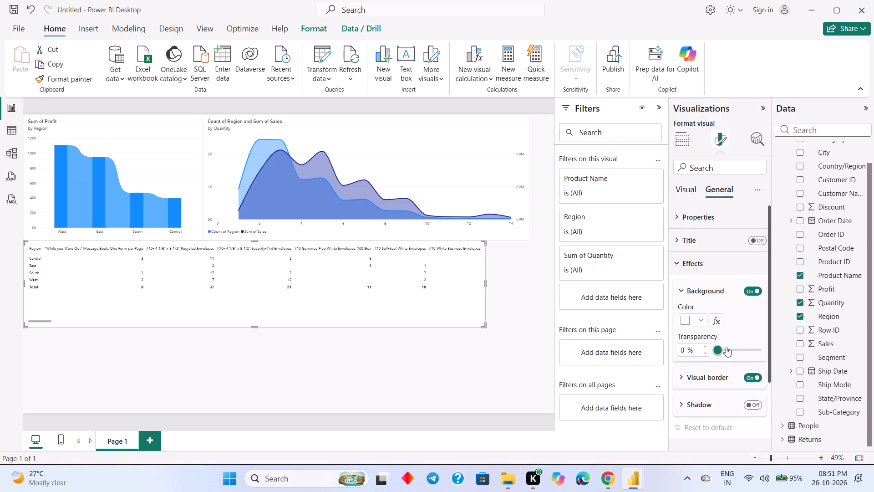
{"action": "left_click_drag", "start_coordinate": [725, 349], "coordinate": [732, 350]}
{"action": "double_click", "coordinate": [706, 345]}
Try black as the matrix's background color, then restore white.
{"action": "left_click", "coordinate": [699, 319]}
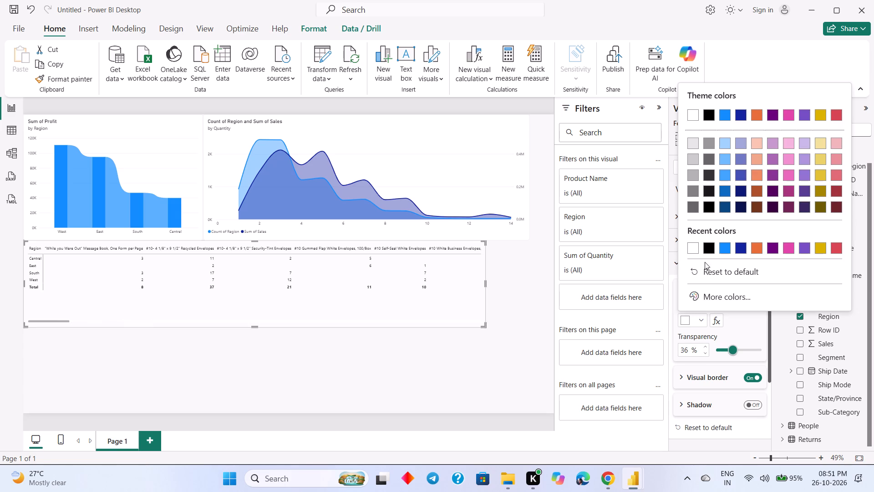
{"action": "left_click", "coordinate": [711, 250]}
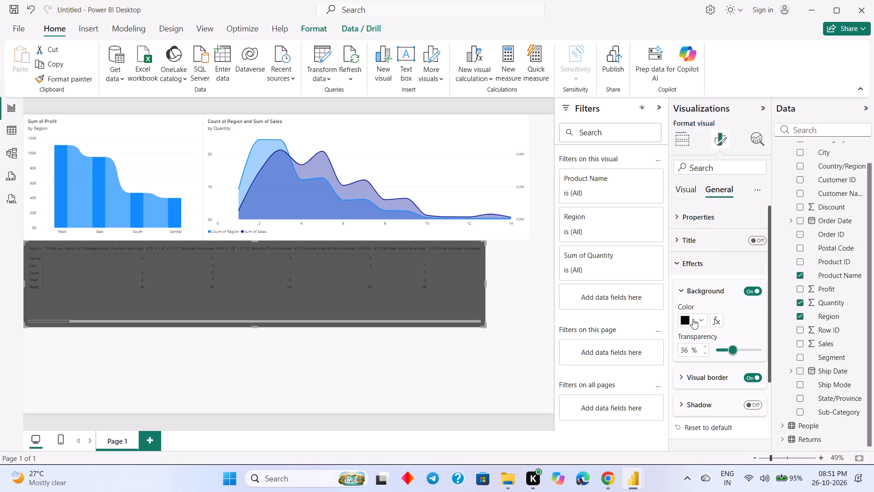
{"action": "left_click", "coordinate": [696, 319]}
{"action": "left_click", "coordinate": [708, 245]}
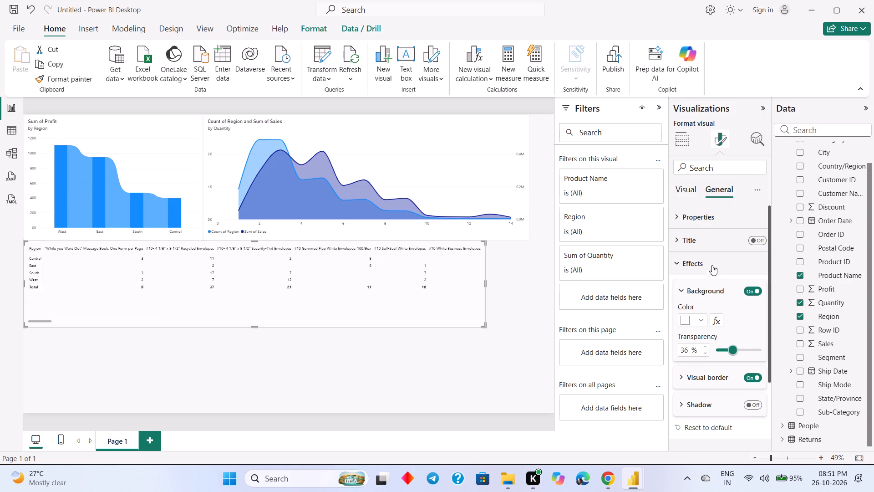
Color the matrix's visual border dark gray and set its rounded corners to 18 px.
{"action": "left_click", "coordinate": [706, 369]}
{"action": "left_click", "coordinate": [705, 378]}
{"action": "left_click", "coordinate": [701, 406]}
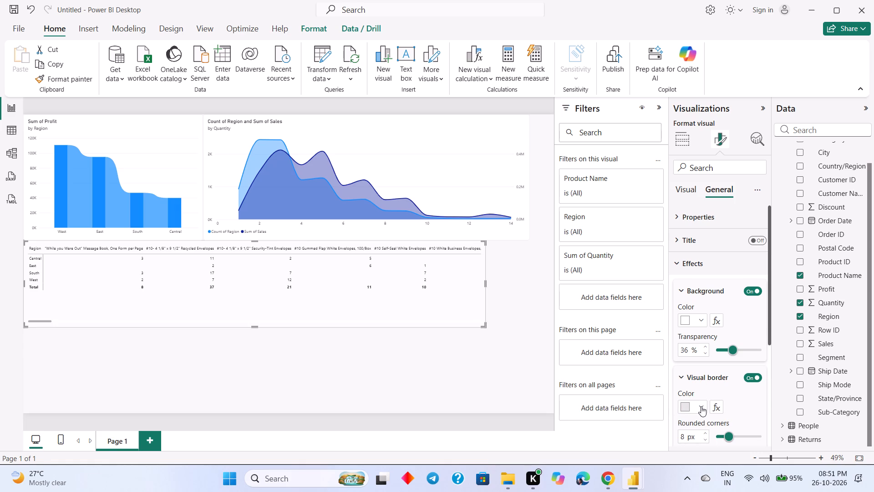
{"action": "scroll", "coordinate": [701, 394], "scroll_direction": "down", "scroll_amount": 1}
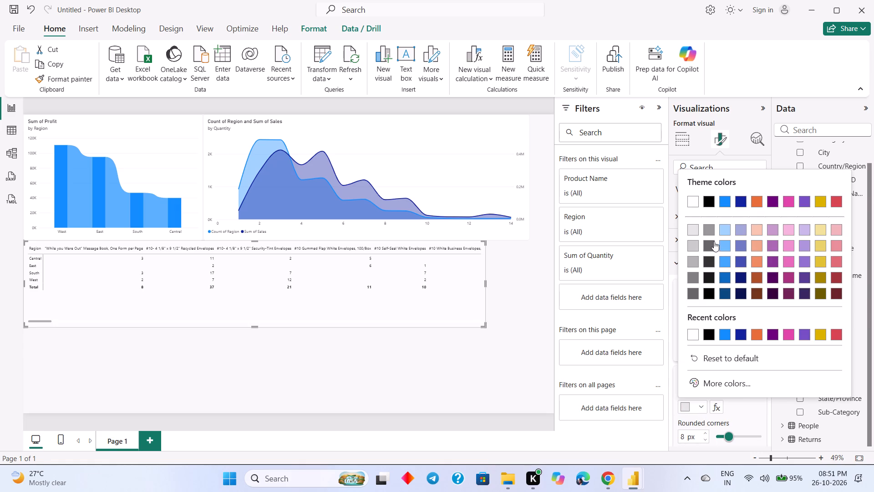
{"action": "left_click", "coordinate": [713, 241]}
{"action": "scroll", "coordinate": [706, 354], "scroll_direction": "down", "scroll_amount": 3}
{"action": "left_click_drag", "start_coordinate": [731, 374], "coordinate": [732, 377]}
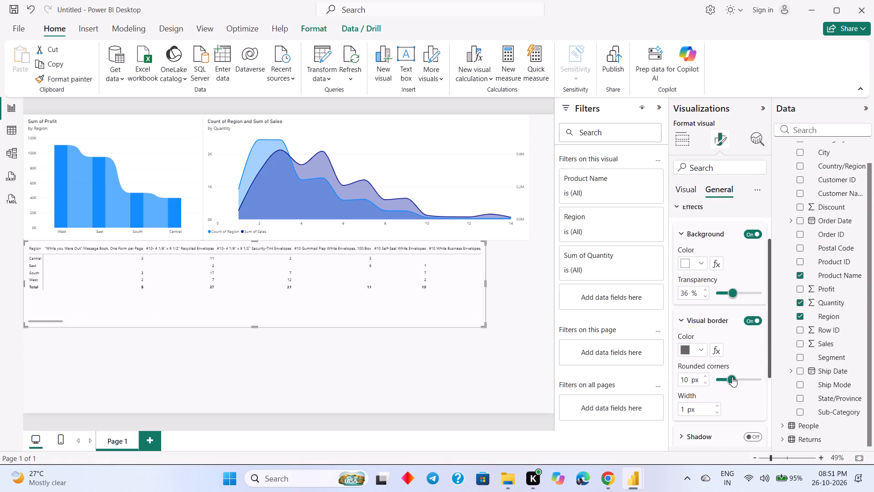
{"action": "left_click_drag", "start_coordinate": [732, 377], "coordinate": [754, 377]}
{"action": "left_click_drag", "start_coordinate": [754, 377], "coordinate": [742, 378]}
Set the matrix's visual border width to 8 px.
{"action": "triple_click", "coordinate": [716, 409]}
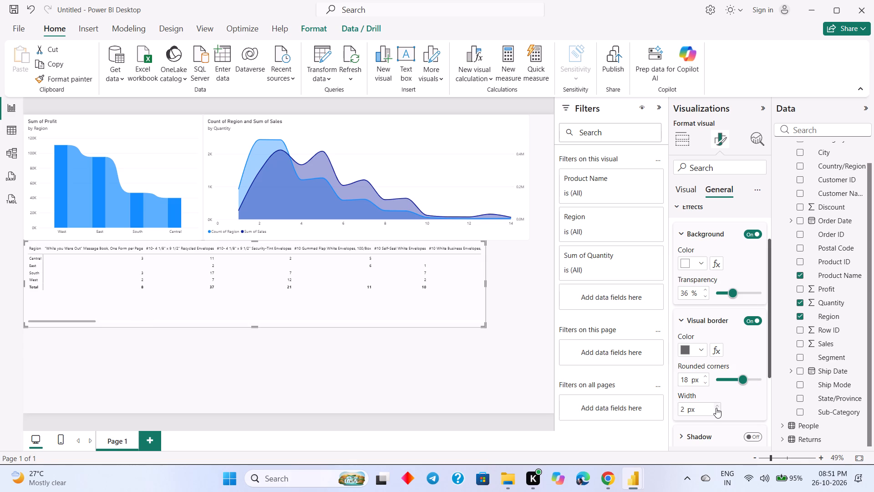
{"action": "left_click", "coordinate": [716, 408]}
{"action": "double_click", "coordinate": [716, 407]}
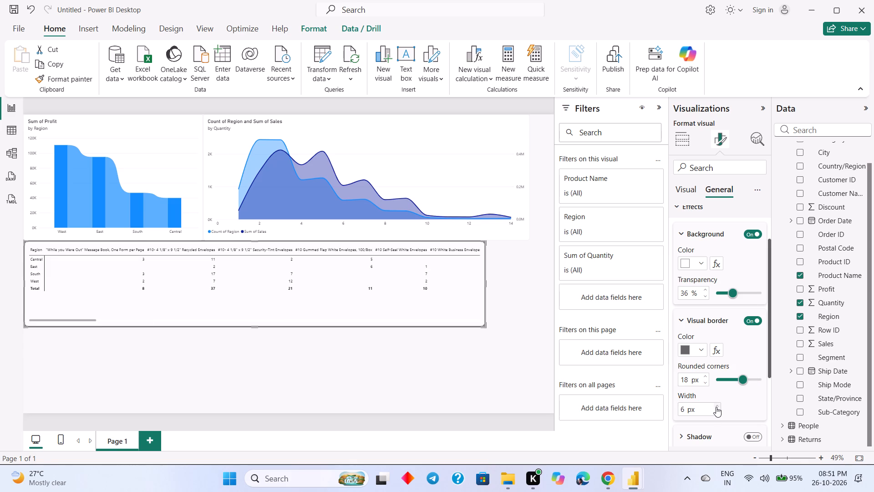
{"action": "triple_click", "coordinate": [716, 407]}
Turn on the shadow effect for the Region matrix.
{"action": "scroll", "coordinate": [708, 384], "scroll_direction": "down", "scroll_amount": 3}
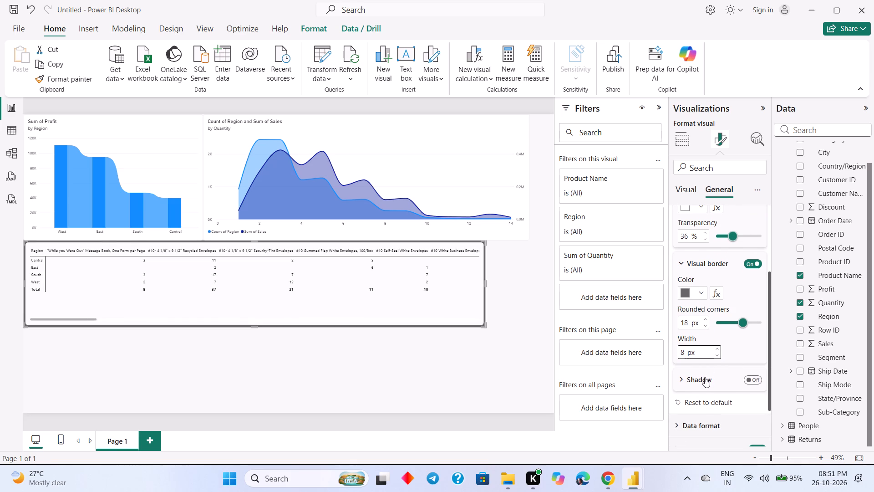
{"action": "left_click", "coordinate": [705, 378]}
{"action": "left_click", "coordinate": [746, 382]}
{"action": "scroll", "coordinate": [695, 383], "scroll_direction": "down", "scroll_amount": 4}
{"action": "left_click", "coordinate": [473, 355]}
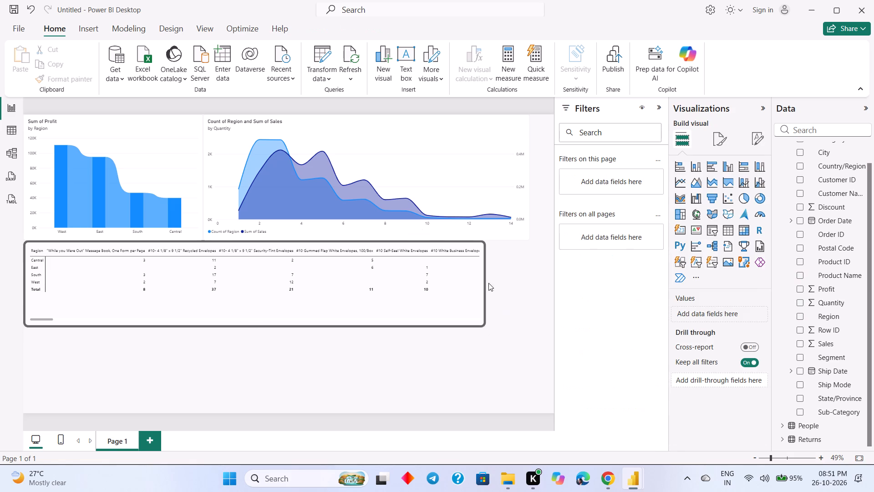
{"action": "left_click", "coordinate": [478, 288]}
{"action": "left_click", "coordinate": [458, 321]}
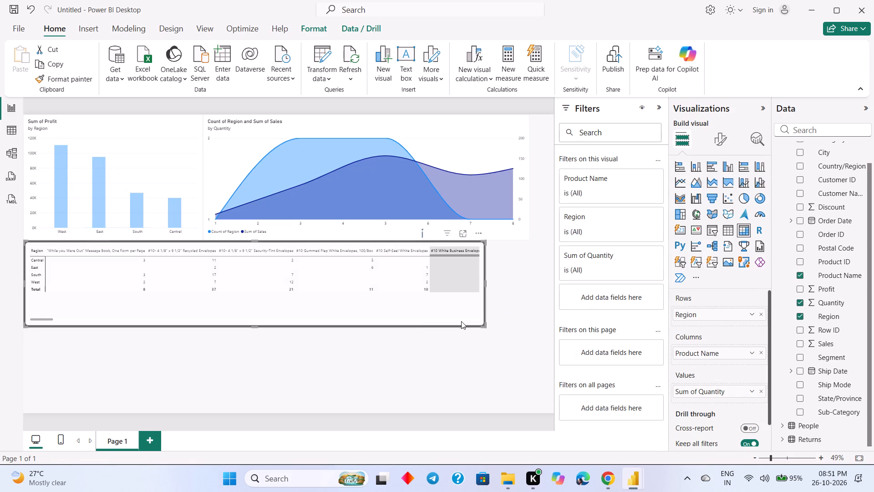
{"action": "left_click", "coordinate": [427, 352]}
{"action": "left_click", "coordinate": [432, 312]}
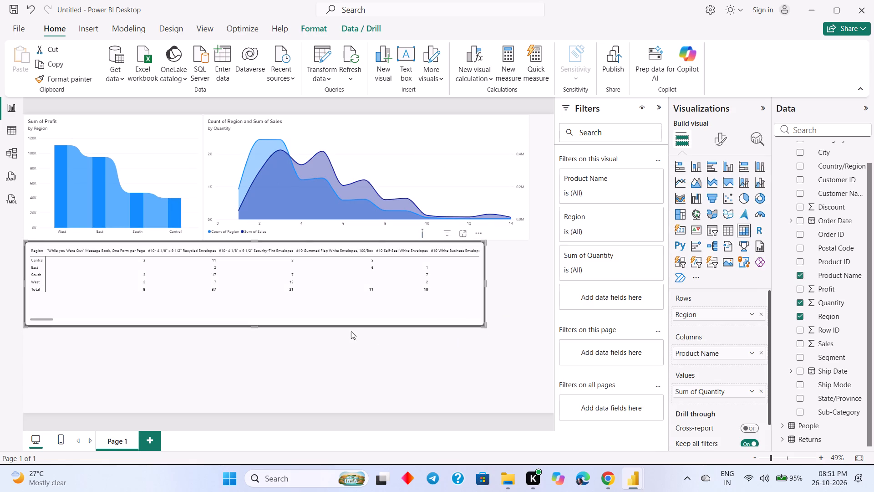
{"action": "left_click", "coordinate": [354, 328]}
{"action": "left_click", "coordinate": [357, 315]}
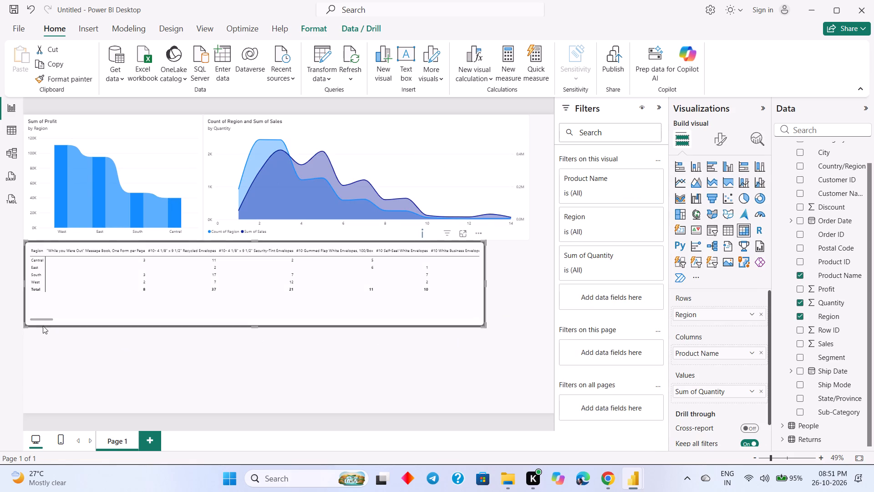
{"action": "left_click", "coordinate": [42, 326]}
Shorten the Region matrix to fit just below its Total row and widen it to nearly the page's right edge.
{"action": "left_click_drag", "start_coordinate": [58, 320], "coordinate": [83, 325]}
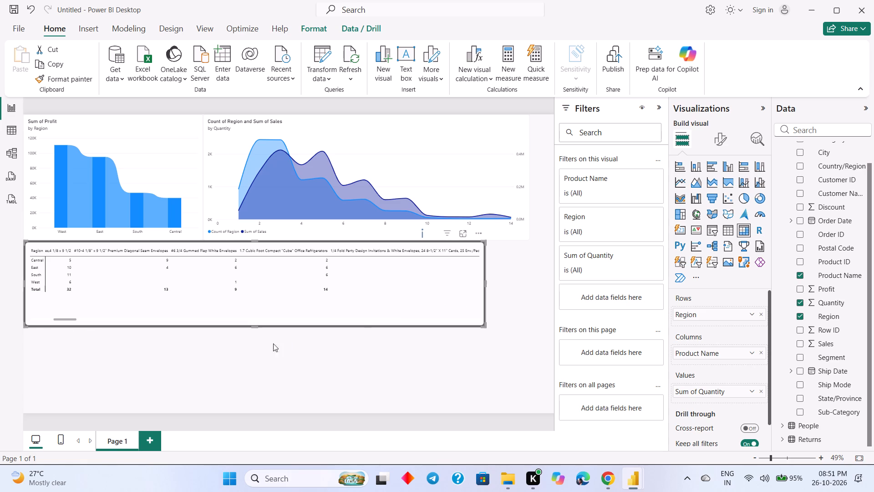
{"action": "left_click_drag", "start_coordinate": [254, 325], "coordinate": [254, 306]}
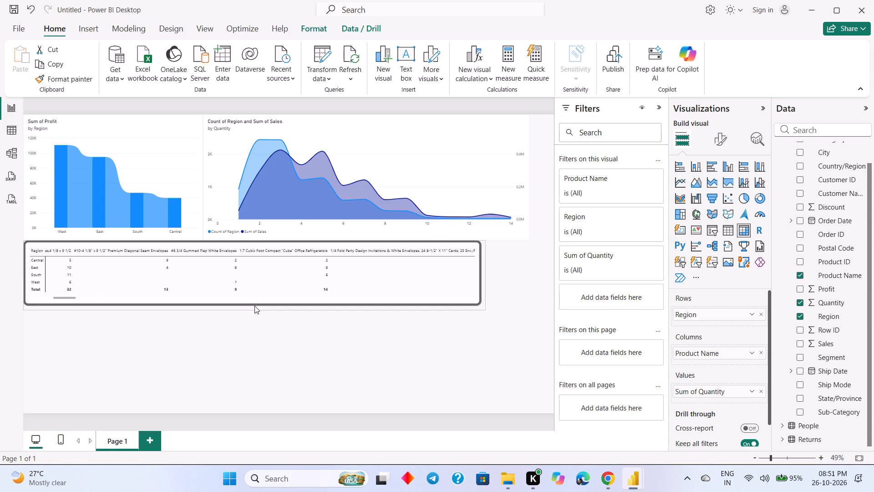
{"action": "left_click_drag", "start_coordinate": [254, 306], "coordinate": [254, 305]}
{"action": "left_click_drag", "start_coordinate": [486, 273], "coordinate": [548, 272]}
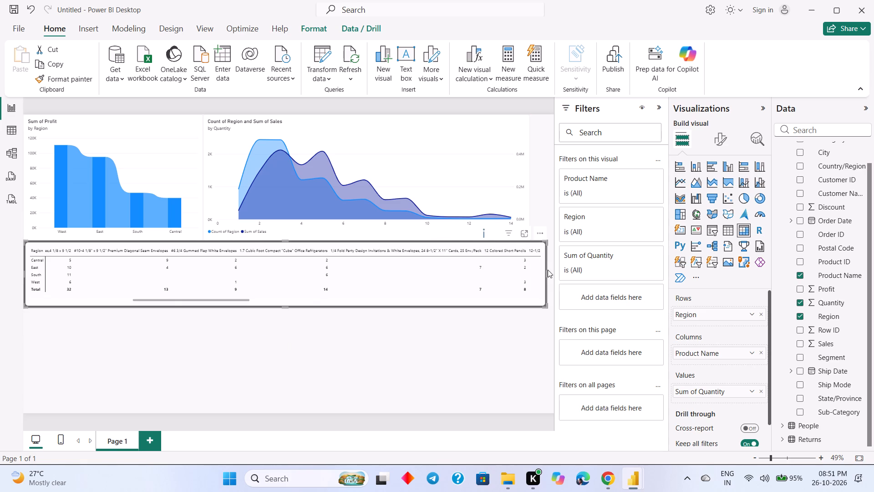
Narrow the matrix's 1.7 Cubic Foot Compact "Cube" Office Refrigerators column so that its header wraps onto two lines.
{"action": "left_click", "coordinate": [396, 250]}
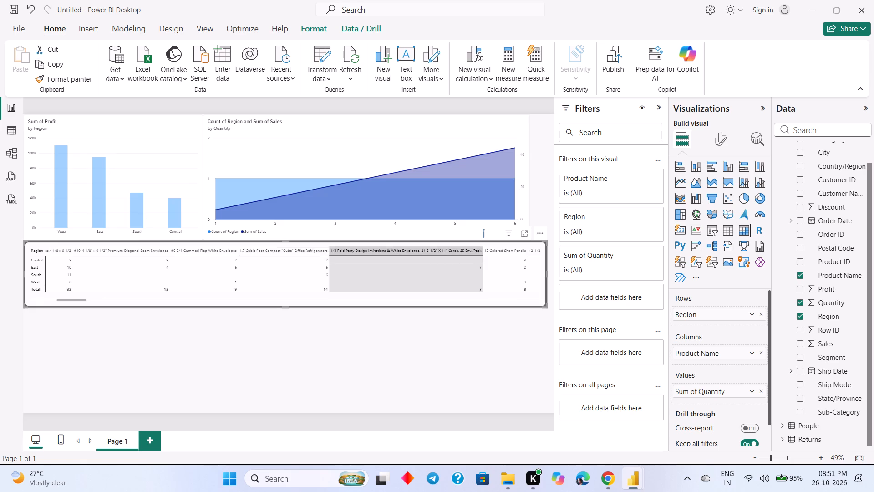
{"action": "left_click_drag", "start_coordinate": [327, 250], "coordinate": [306, 257]}
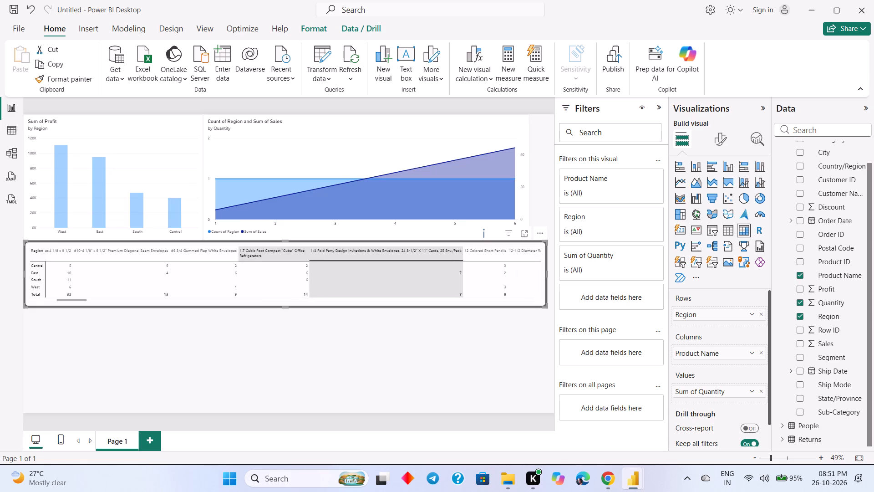
Narrow the 1.7 Cubic Foot Compact "Cube" Office Refrigerators column further so that its header wraps onto four lines.
{"action": "left_click_drag", "start_coordinate": [306, 257], "coordinate": [265, 253]}
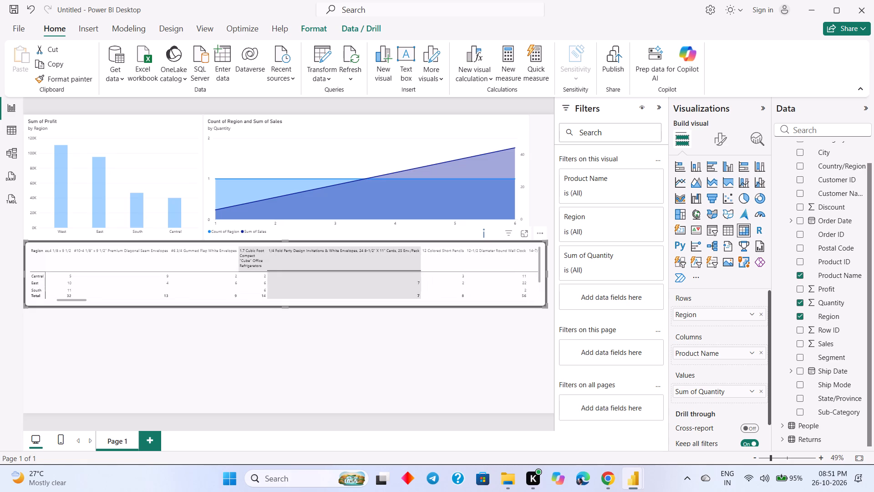
{"action": "left_click_drag", "start_coordinate": [265, 253], "coordinate": [270, 256]}
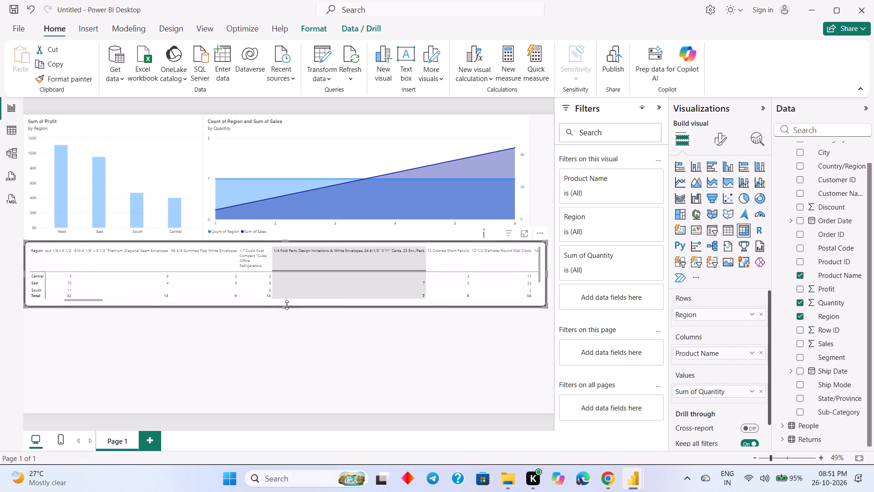
Increase the Region matrix's height so that all four regions fit, with a small gap below the Total row.
{"action": "left_click_drag", "start_coordinate": [285, 307], "coordinate": [282, 348]}
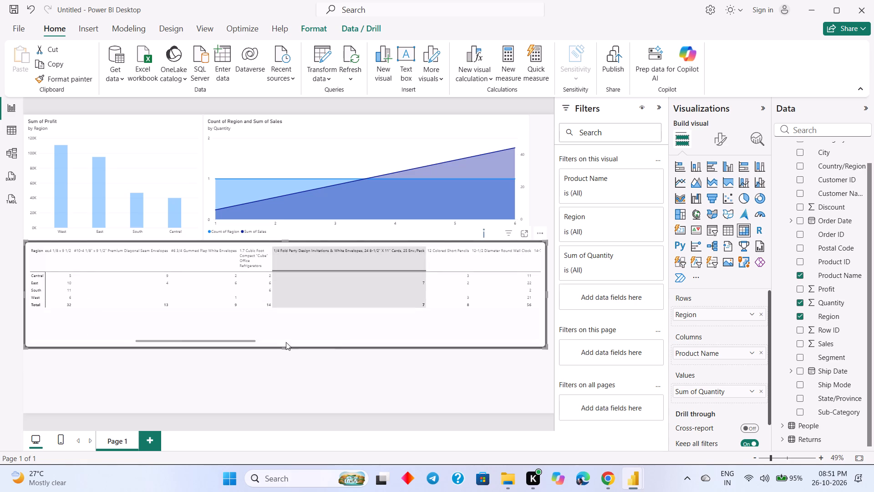
{"action": "left_click_drag", "start_coordinate": [286, 348], "coordinate": [282, 326]}
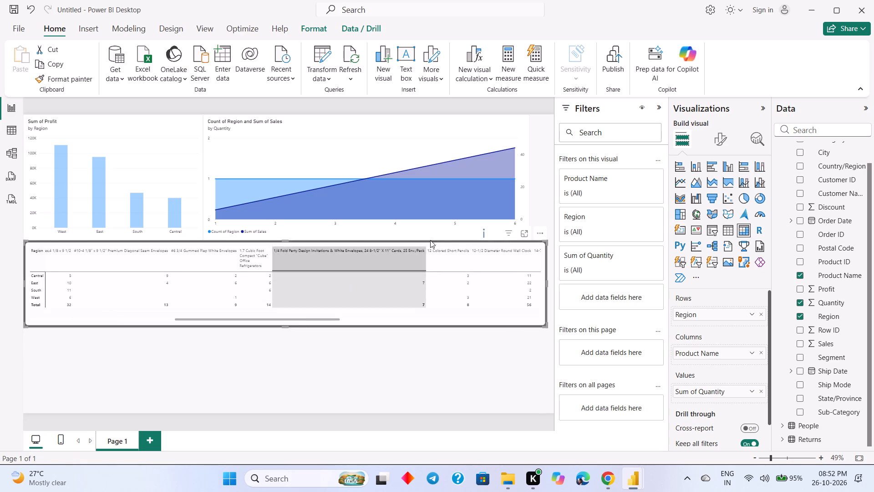
Narrow the matrix's 1/4 Fold Party Design Invitations & White Envelopes column so that its header wraps onto eight lines.
{"action": "left_click_drag", "start_coordinate": [425, 255], "coordinate": [417, 254]}
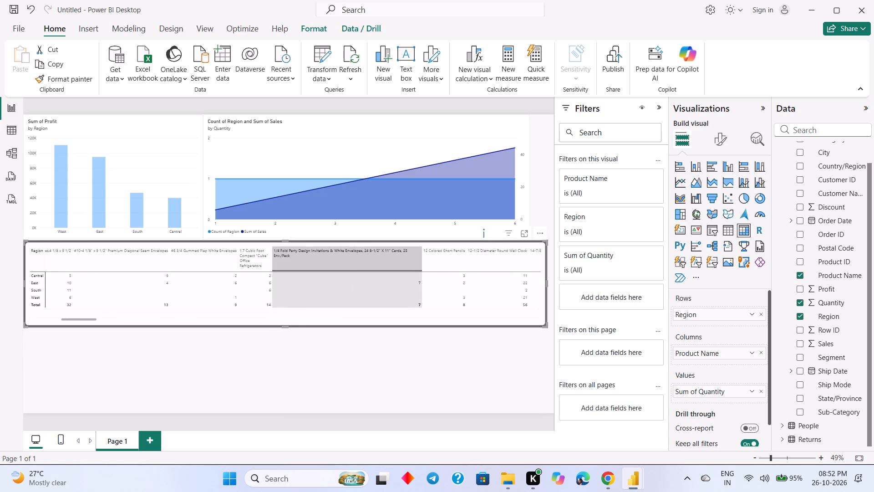
{"action": "left_click_drag", "start_coordinate": [417, 254], "coordinate": [306, 257]}
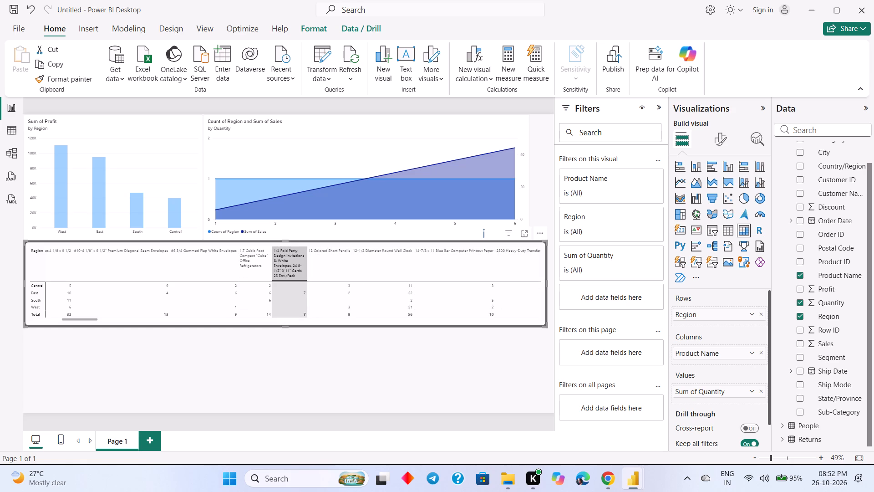
{"action": "left_click_drag", "start_coordinate": [306, 257], "coordinate": [301, 259]}
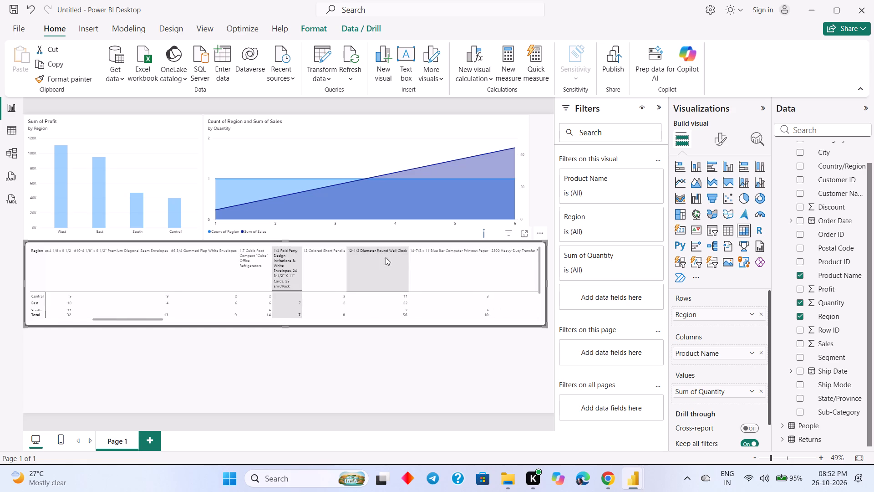
Narrow the 14-7/8 x 11 Blue Bar Computer Printout Paper and 2300 Heavy-Duty Transfer File Systems columns to five header lines each.
{"action": "left_click", "coordinate": [448, 260]}
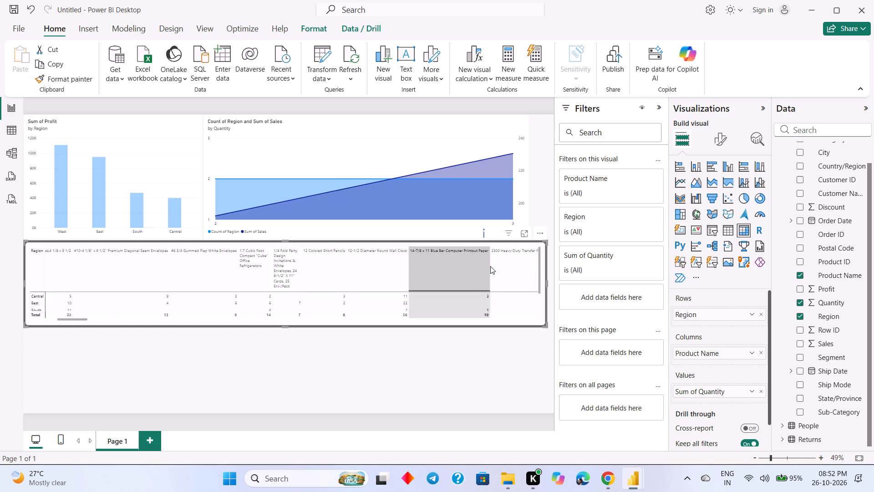
{"action": "left_click_drag", "start_coordinate": [488, 266], "coordinate": [437, 265]}
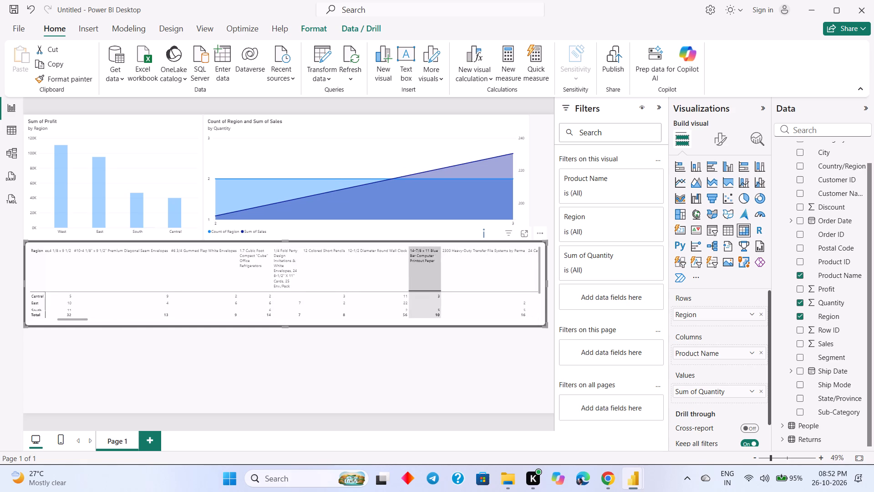
{"action": "left_click_drag", "start_coordinate": [437, 265], "coordinate": [434, 265]}
{"action": "left_click", "coordinate": [491, 270]}
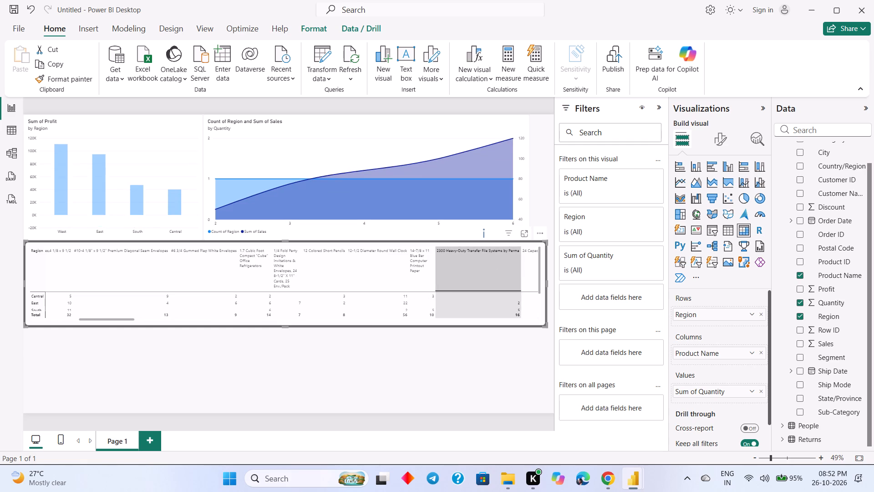
{"action": "left_click_drag", "start_coordinate": [520, 268], "coordinate": [459, 266]}
Narrow the matrix's 24 Capacity Maxi Data Binder Racks, Pearl column so that its header wraps onto six lines.
{"action": "left_click", "coordinate": [506, 266]}
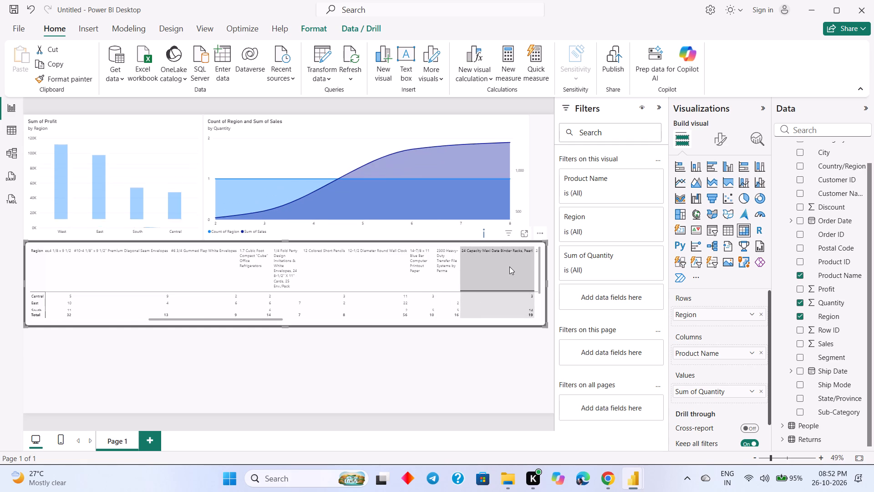
{"action": "left_click_drag", "start_coordinate": [533, 264], "coordinate": [497, 264]}
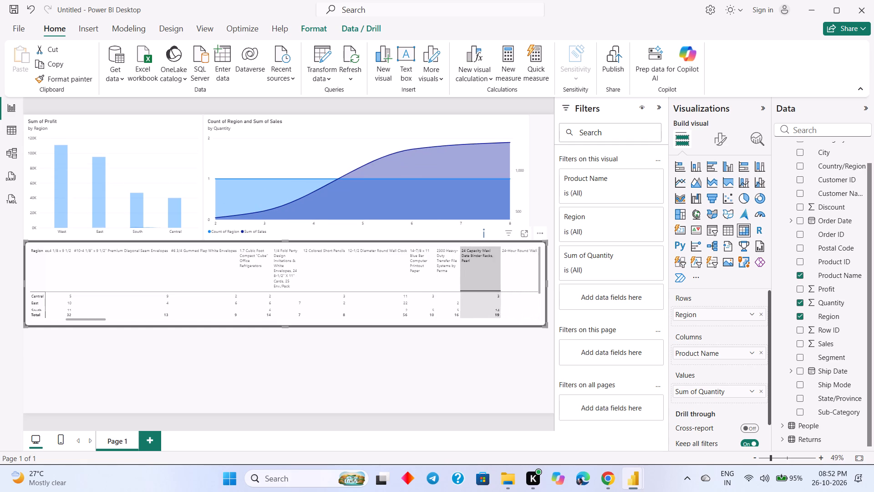
{"action": "left_click_drag", "start_coordinate": [497, 264], "coordinate": [481, 264]}
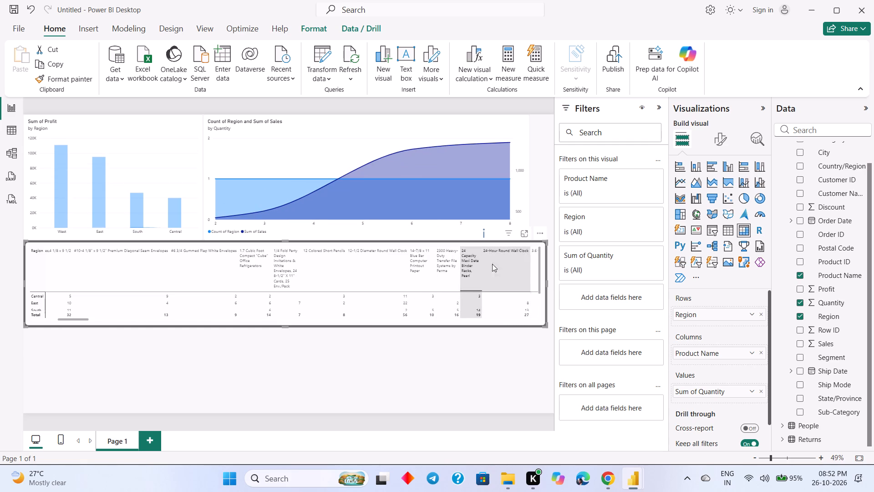
Narrow the #10-4 1/8" x 9 1/2" Premium Diagonal Seam Envelopes column to six header lines and #6 3/4 Gummed Flap White Envelopes to two.
{"action": "left_click", "coordinate": [146, 269]}
{"action": "left_click_drag", "start_coordinate": [168, 268], "coordinate": [108, 268]}
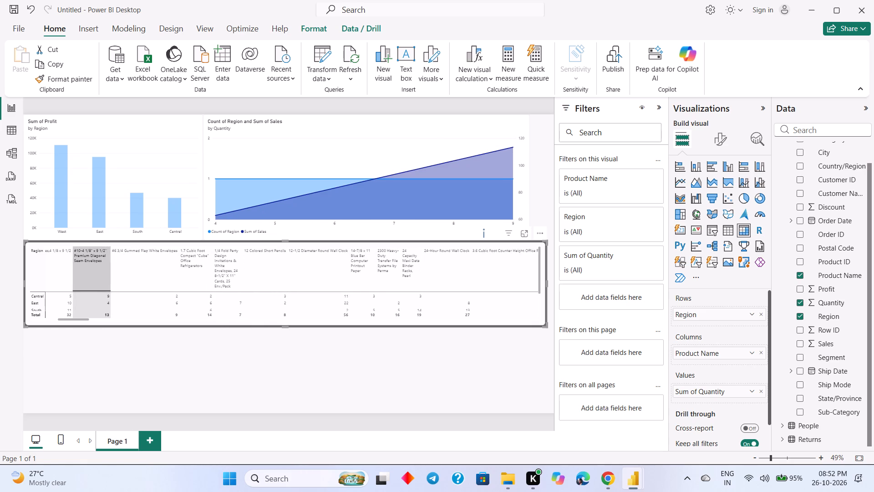
{"action": "left_click_drag", "start_coordinate": [108, 268], "coordinate": [97, 268]}
{"action": "left_click", "coordinate": [139, 272]}
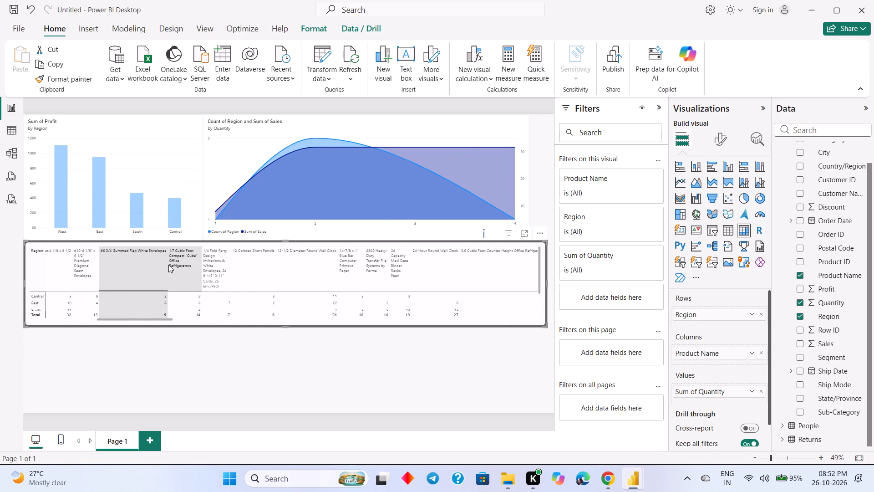
{"action": "left_click", "coordinate": [162, 265]}
{"action": "left_click", "coordinate": [163, 262]}
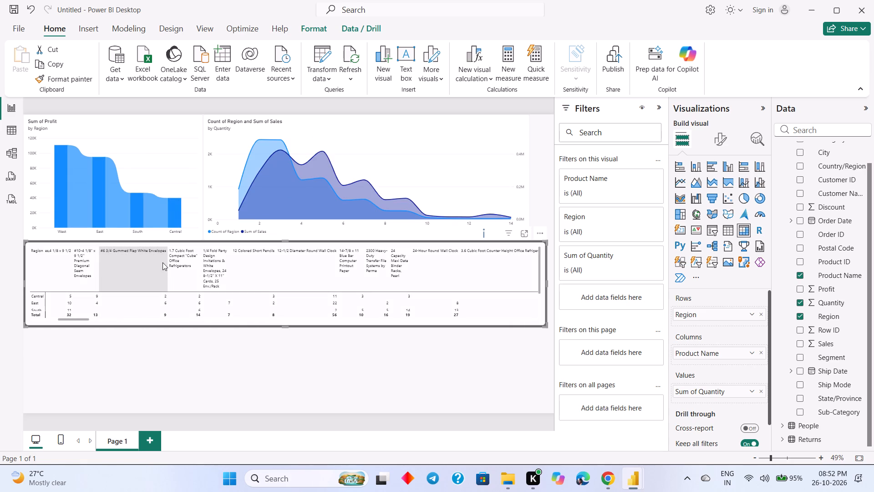
{"action": "left_click_drag", "start_coordinate": [167, 264], "coordinate": [137, 266]}
Narrow the 12-1/2 Diameter Round Wall Clock and 24-Hour Round Wall Clock columns so that each header wraps onto two lines.
{"action": "left_click", "coordinate": [259, 259]}
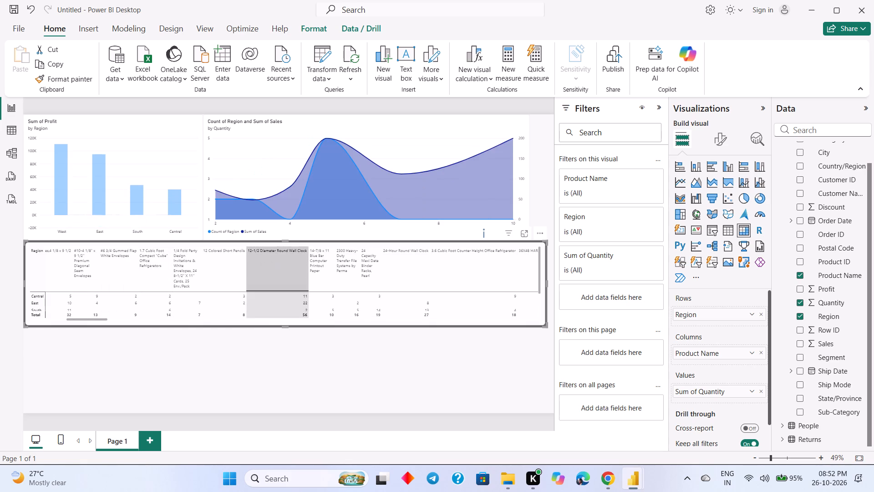
{"action": "left_click_drag", "start_coordinate": [308, 259], "coordinate": [281, 262]}
{"action": "left_click", "coordinate": [375, 264]}
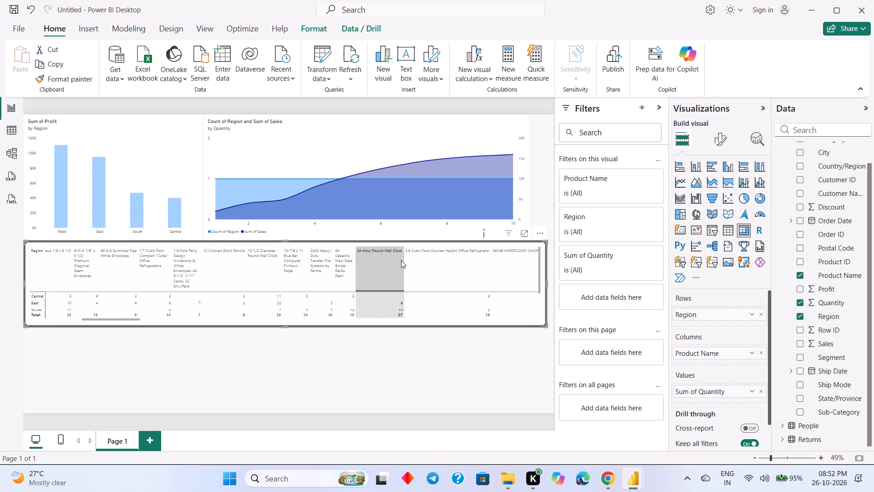
{"action": "left_click_drag", "start_coordinate": [402, 260], "coordinate": [389, 261]}
Narrow the matrix's 3.6 Cubic Foot Counter Height Office Refrigerator column so that its header wraps onto three lines.
{"action": "left_click", "coordinate": [420, 267]}
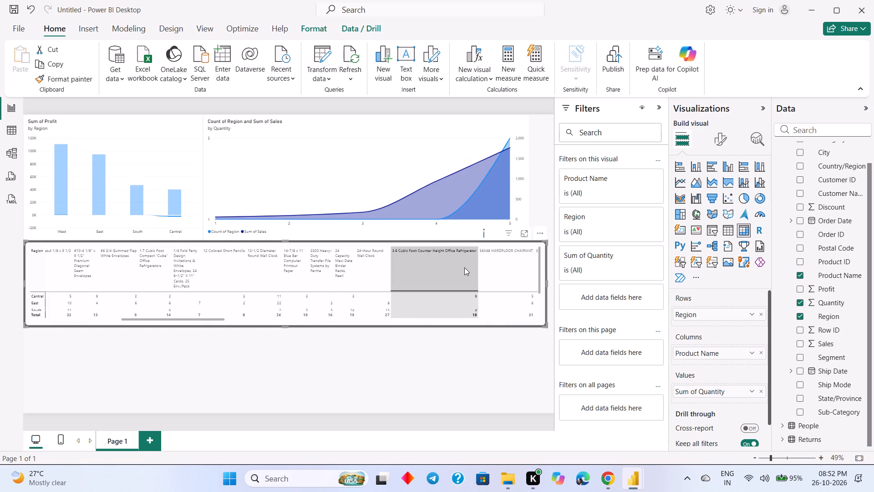
{"action": "left_click_drag", "start_coordinate": [477, 261], "coordinate": [466, 260]}
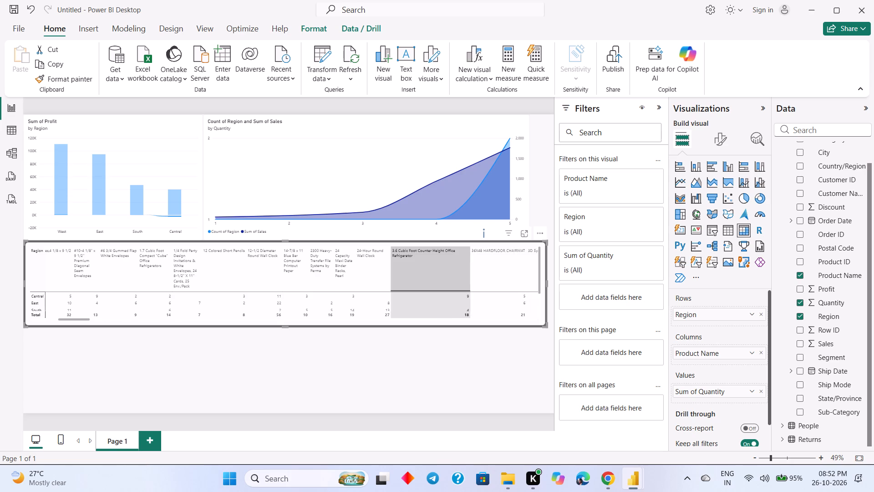
{"action": "left_click_drag", "start_coordinate": [466, 260], "coordinate": [425, 256]}
Narrow the matrix's 36X48 HARDFLOOR CHAIRMAT column so that its header wraps onto three lines.
{"action": "left_click", "coordinate": [454, 261]}
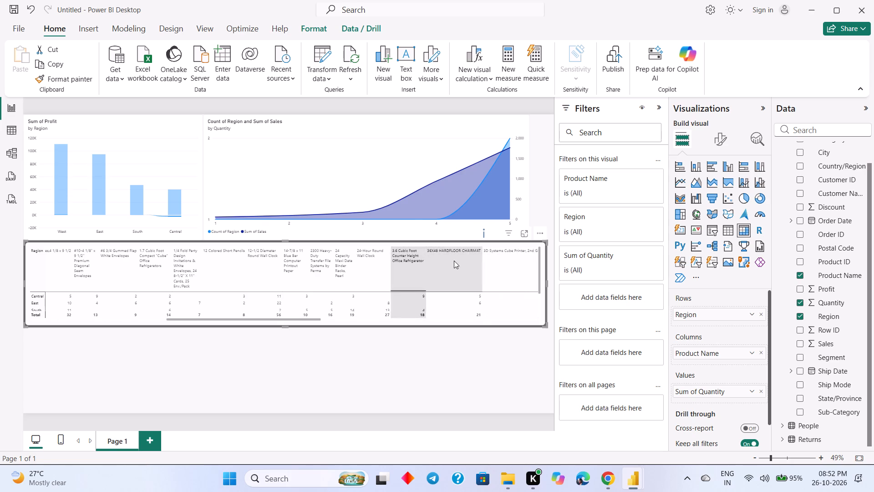
{"action": "left_click_drag", "start_coordinate": [480, 259], "coordinate": [462, 259]}
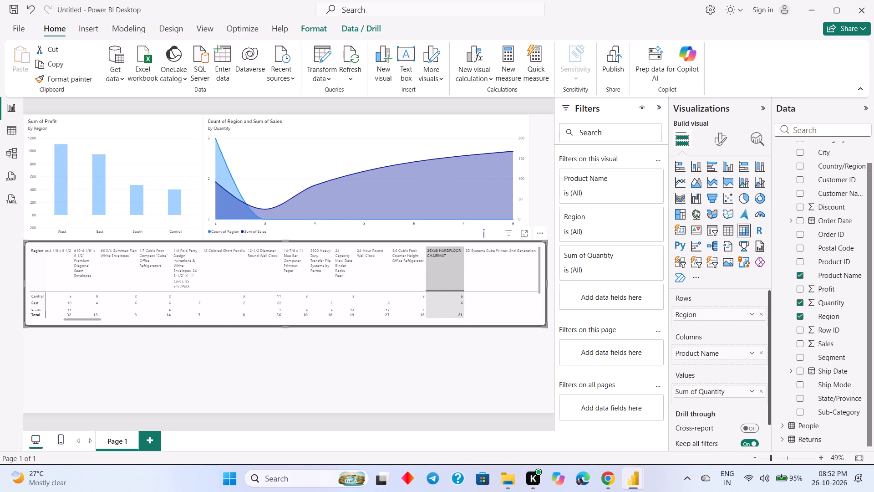
{"action": "left_click_drag", "start_coordinate": [462, 259], "coordinate": [452, 258]}
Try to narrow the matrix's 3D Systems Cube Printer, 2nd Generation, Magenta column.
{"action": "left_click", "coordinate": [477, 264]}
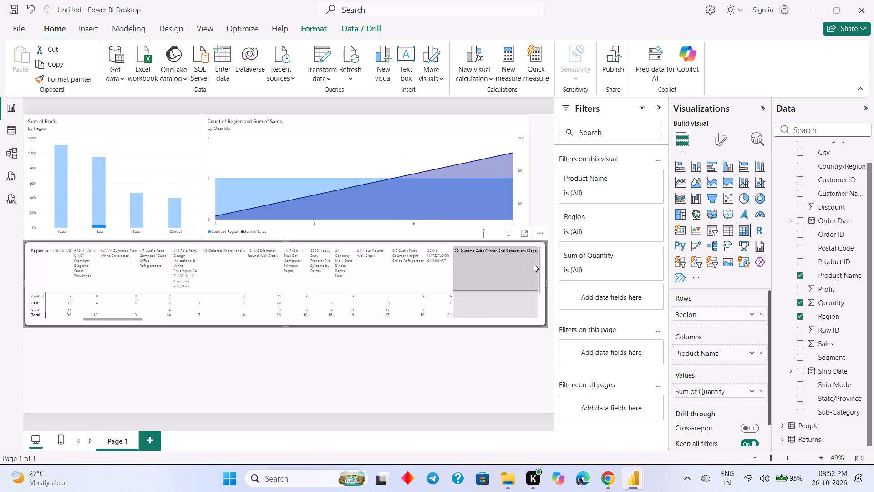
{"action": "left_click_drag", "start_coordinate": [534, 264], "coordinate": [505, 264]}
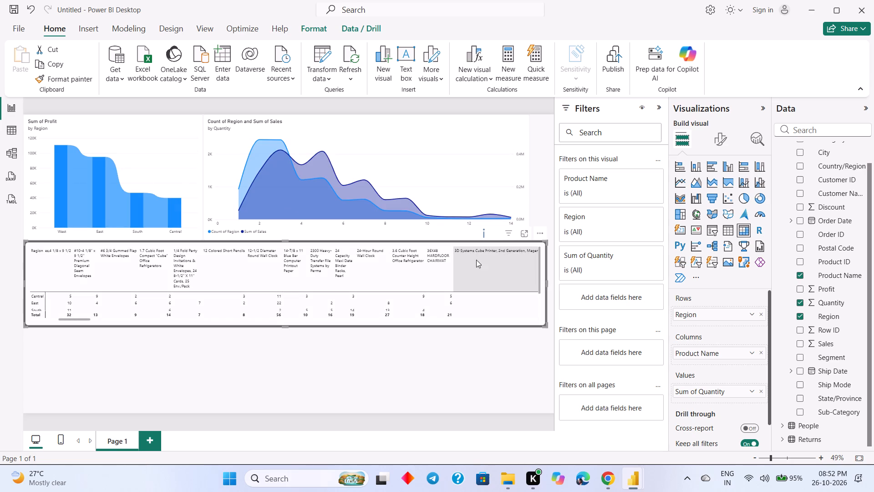
Fine-tune the 36X48 HARDFLOOR CHAIRMAT column slightly narrower so that its header wraps onto four lines with CHAIRMAT unbroken.
{"action": "left_click", "coordinate": [443, 252]}
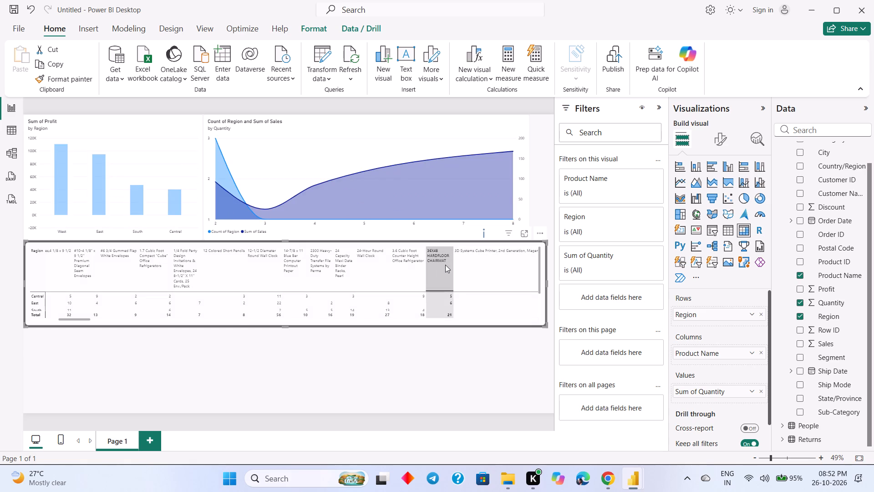
{"action": "left_click", "coordinate": [445, 265]}
{"action": "left_click", "coordinate": [442, 266]}
{"action": "left_click_drag", "start_coordinate": [452, 266], "coordinate": [443, 266]}
{"action": "left_click", "coordinate": [495, 262]}
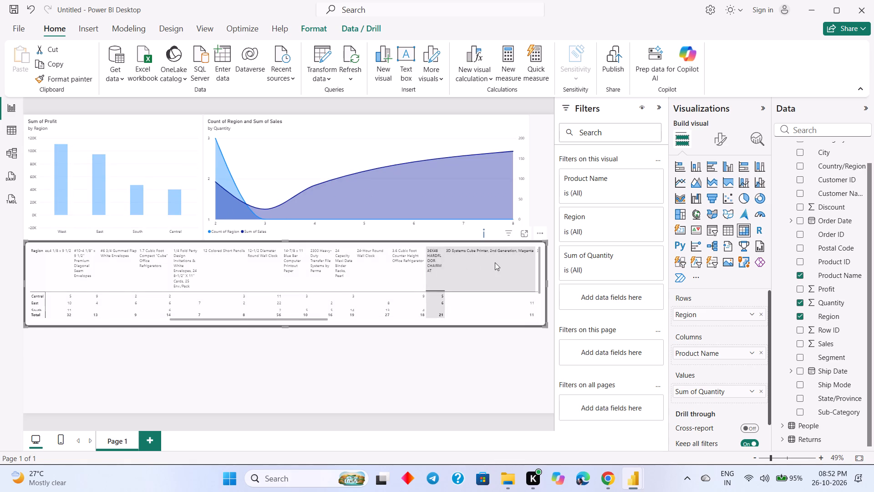
{"action": "left_click_drag", "start_coordinate": [444, 263], "coordinate": [447, 265]}
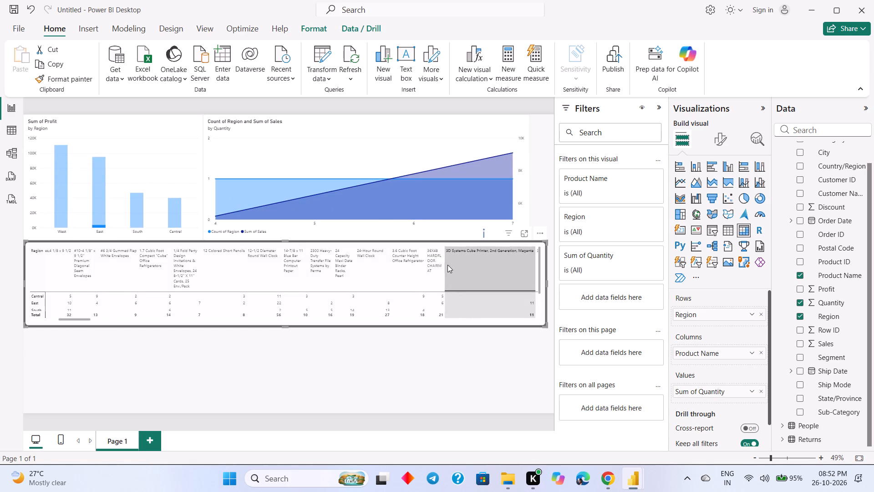
{"action": "left_click_drag", "start_coordinate": [447, 265], "coordinate": [450, 266]}
{"action": "left_click", "coordinate": [447, 261]}
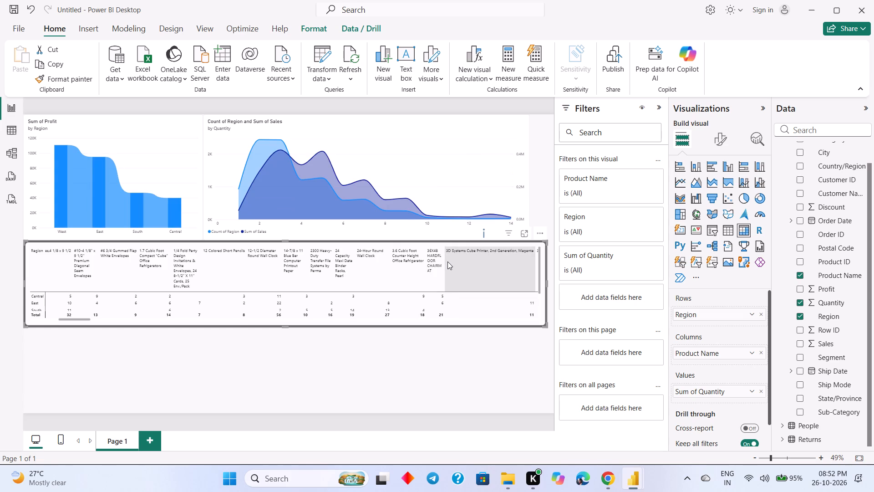
{"action": "left_click_drag", "start_coordinate": [443, 261], "coordinate": [448, 262]}
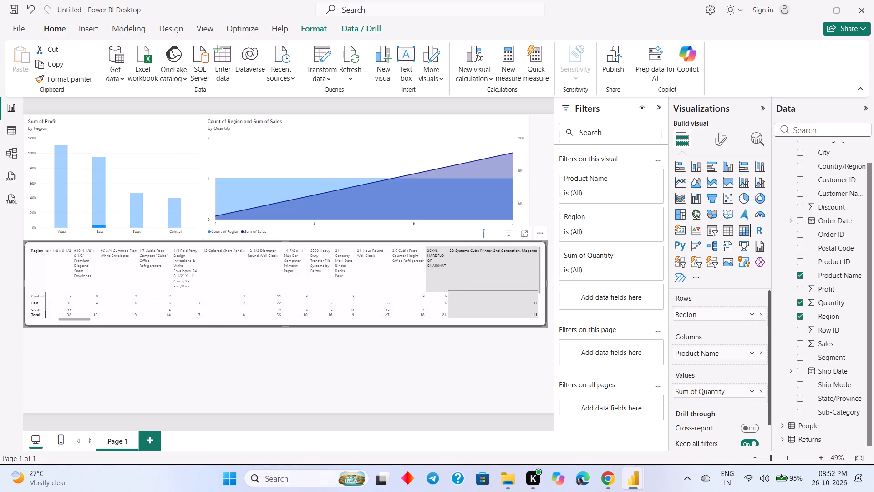
{"action": "left_click_drag", "start_coordinate": [448, 262], "coordinate": [447, 263]}
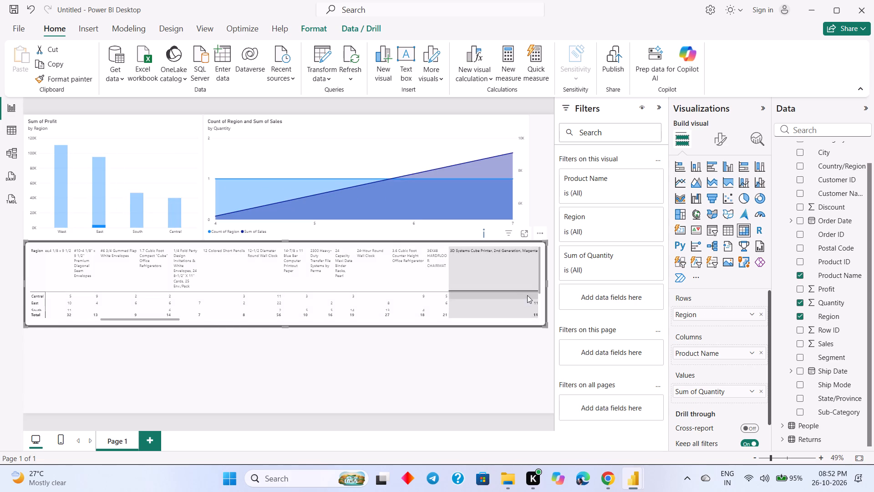
Enlarge the Region matrix to reach the page's right edge and leave room for all rows above the horizontal scrollbar.
{"action": "left_click", "coordinate": [526, 295]}
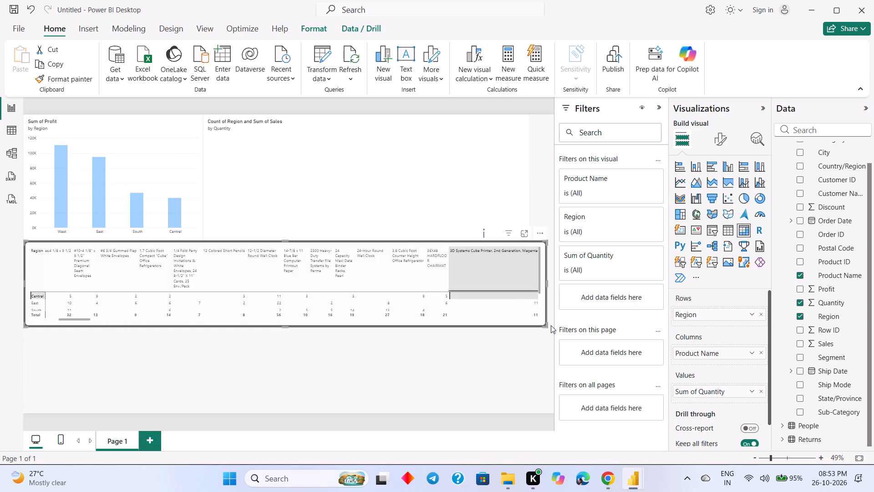
{"action": "left_click_drag", "start_coordinate": [547, 324], "coordinate": [601, 317]}
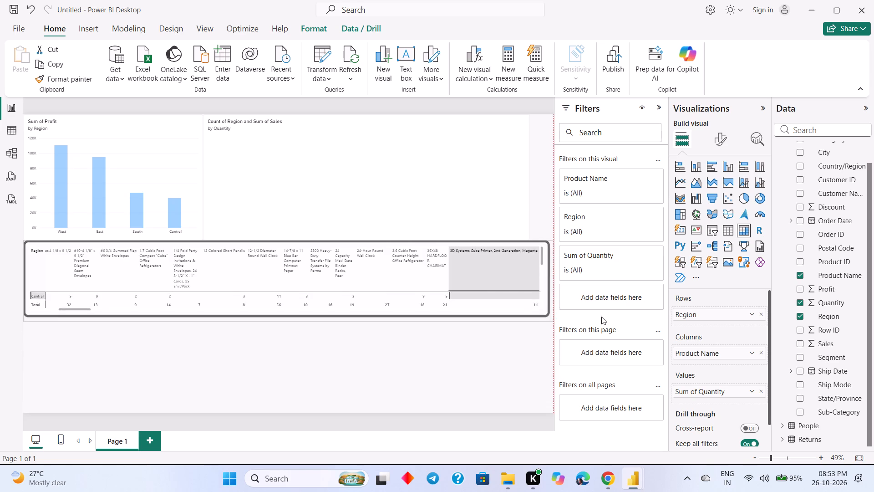
{"action": "left_click_drag", "start_coordinate": [601, 317], "coordinate": [574, 348]}
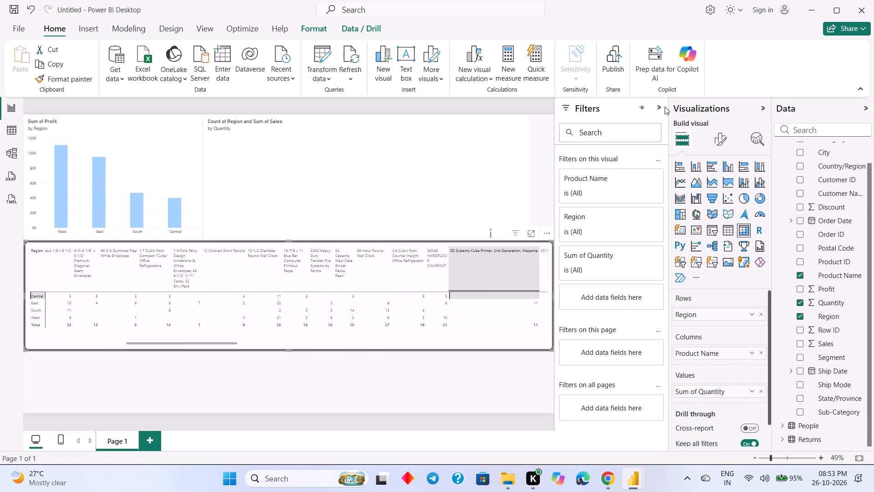
Collapse the Filters pane to give the report canvas more room.
{"action": "left_click", "coordinate": [660, 111]}
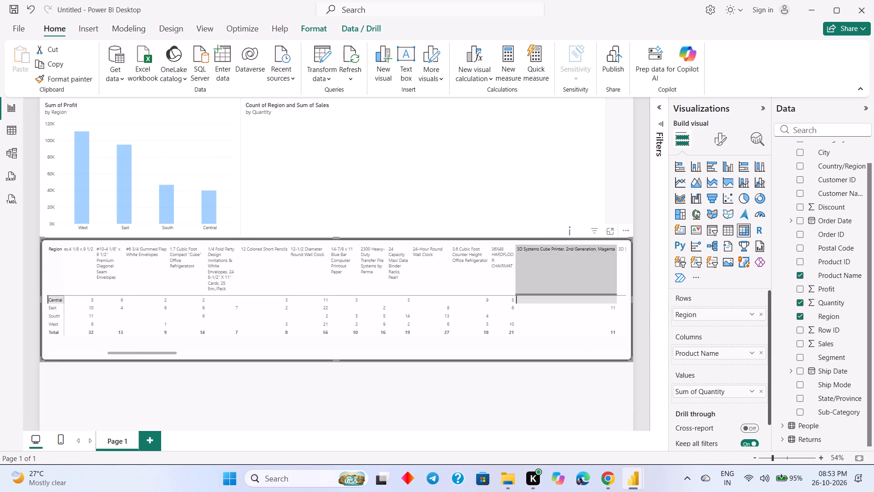
Narrow the matrix's 3D Systems Cube Printer Magenta column to a five-line header and the 12 Colored Short Pencils column to four lines.
{"action": "left_click_drag", "start_coordinate": [615, 247], "coordinate": [579, 252]}
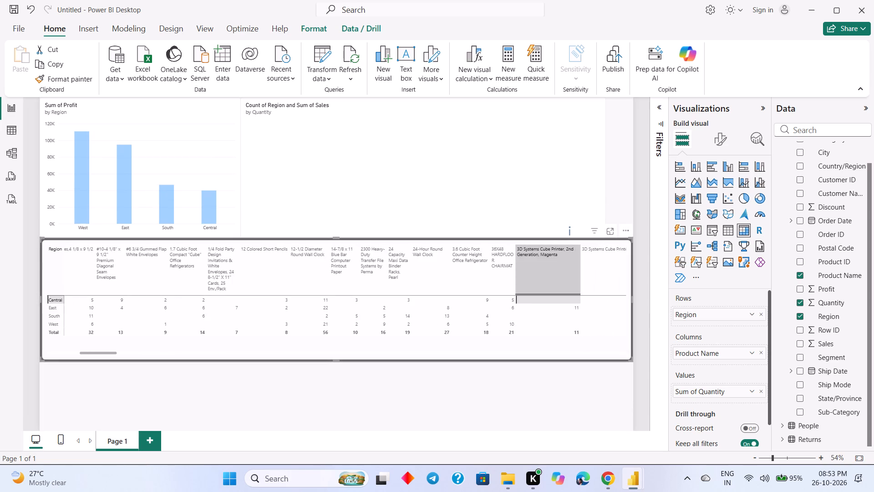
{"action": "left_click_drag", "start_coordinate": [579, 252], "coordinate": [542, 253]}
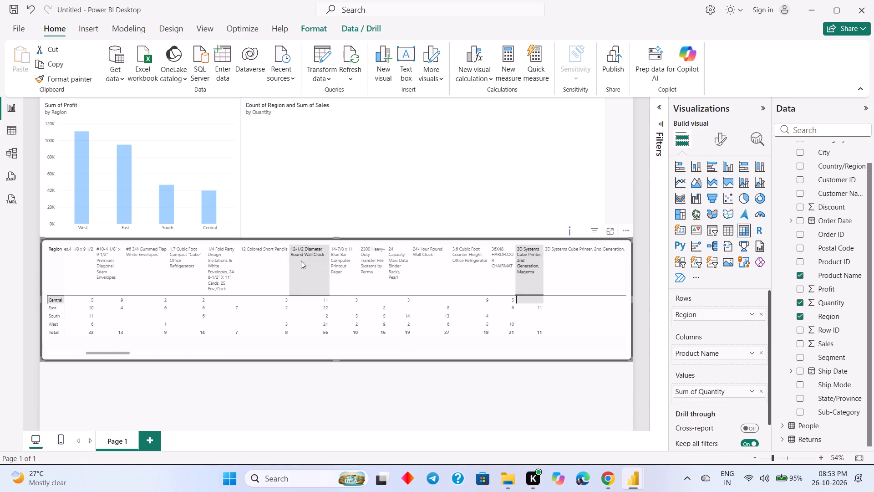
{"action": "left_click", "coordinate": [277, 256]}
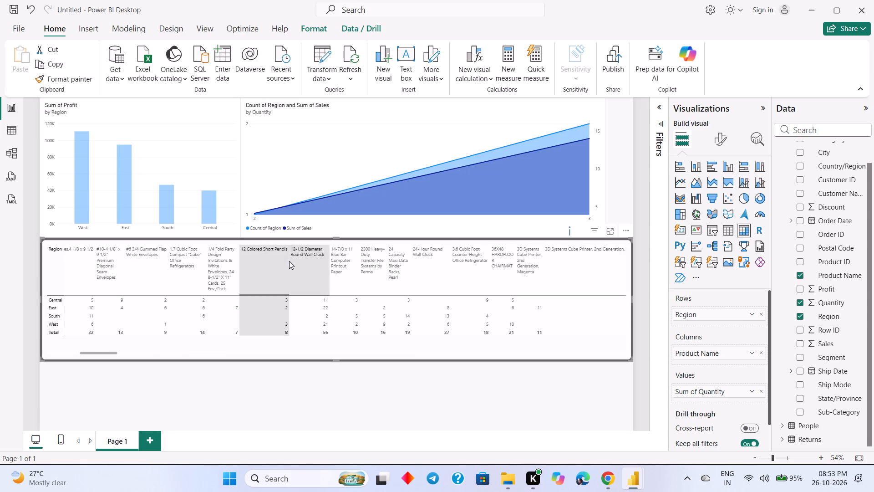
{"action": "left_click_drag", "start_coordinate": [288, 261], "coordinate": [269, 261]}
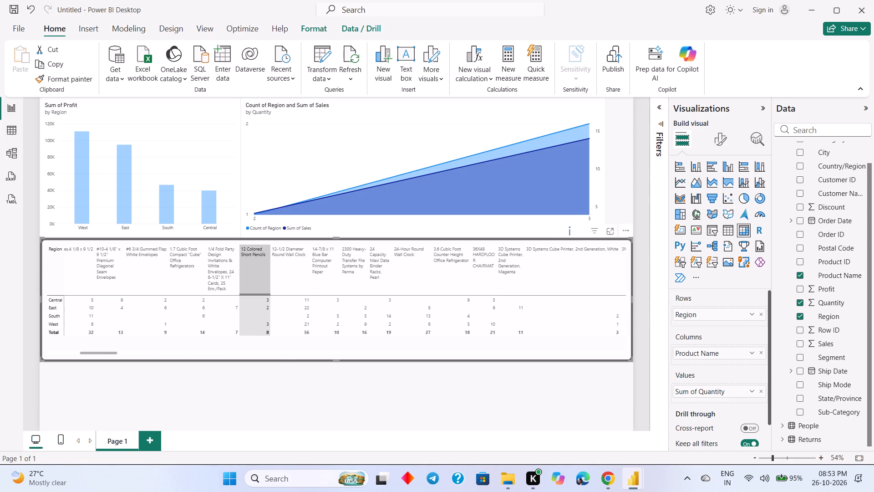
{"action": "left_click_drag", "start_coordinate": [269, 261], "coordinate": [259, 259]}
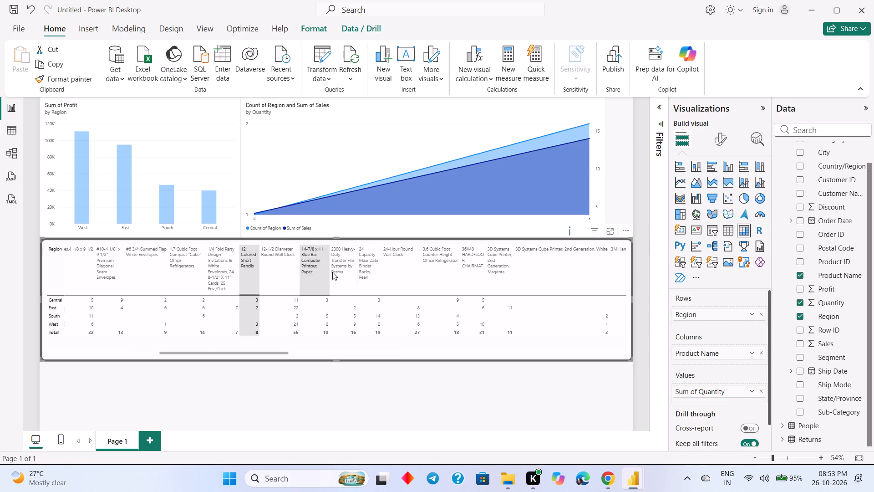
Narrow the 3D Systems Cube Printer, 2nd Generation, White column so its header wraps onto five lines with Generation unbroken.
{"action": "left_click", "coordinate": [550, 262]}
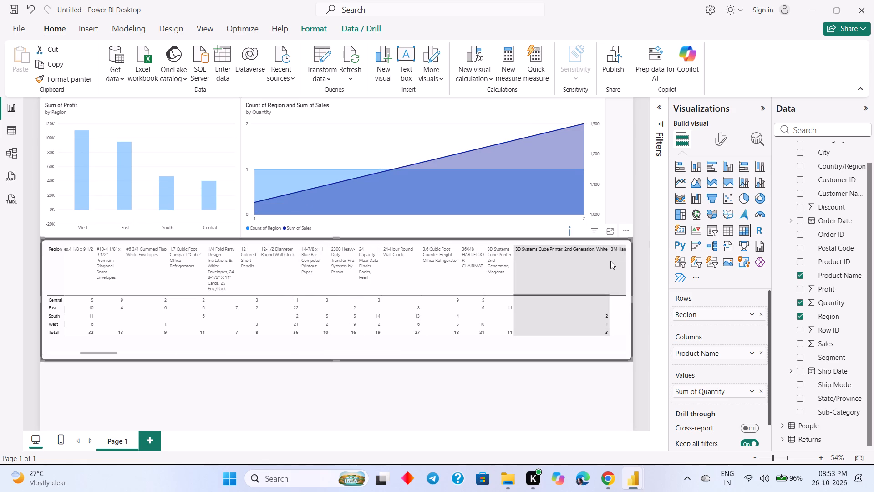
{"action": "left_click_drag", "start_coordinate": [608, 261], "coordinate": [569, 258]}
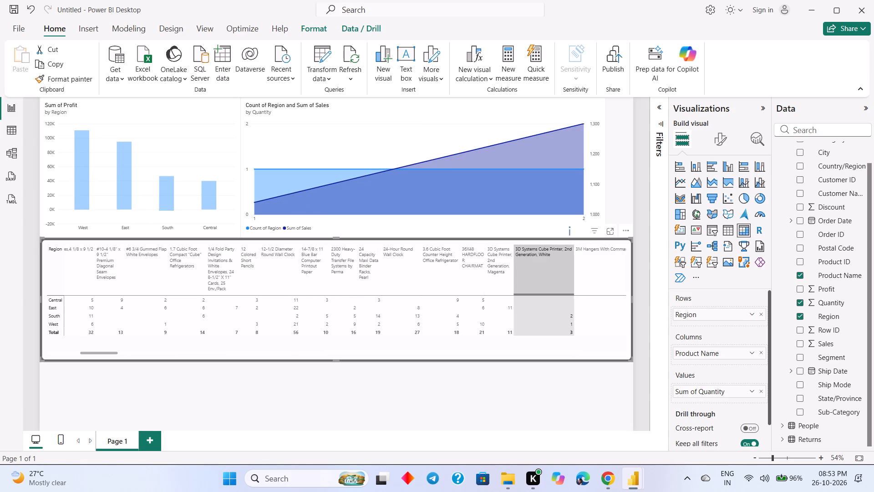
{"action": "left_click_drag", "start_coordinate": [569, 258], "coordinate": [537, 258]}
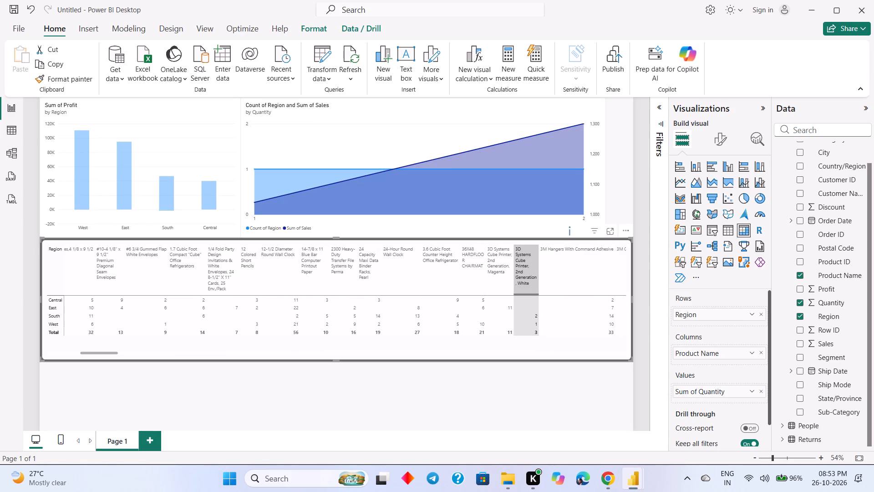
{"action": "left_click_drag", "start_coordinate": [537, 258], "coordinate": [539, 259]}
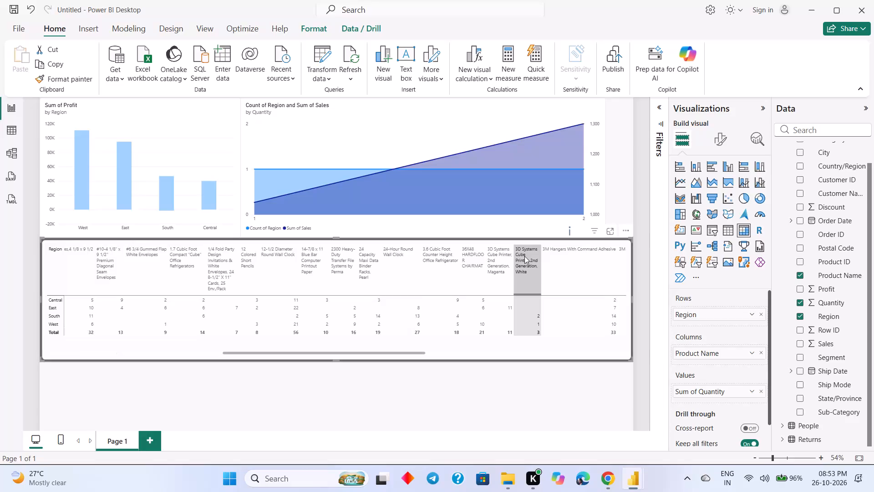
Narrow the #6 3/4 Gummed Flap White Envelopes column so its header wraps onto four lines.
{"action": "left_click", "coordinate": [144, 265]}
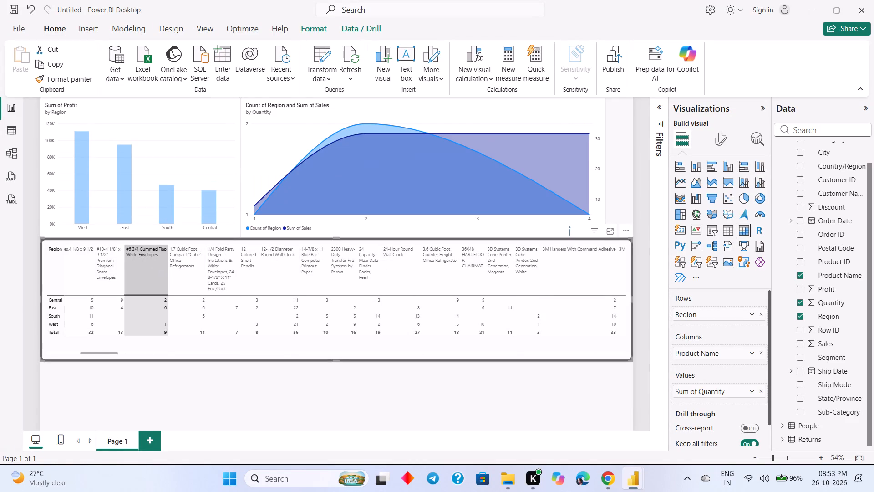
{"action": "left_click_drag", "start_coordinate": [167, 267], "coordinate": [149, 270]}
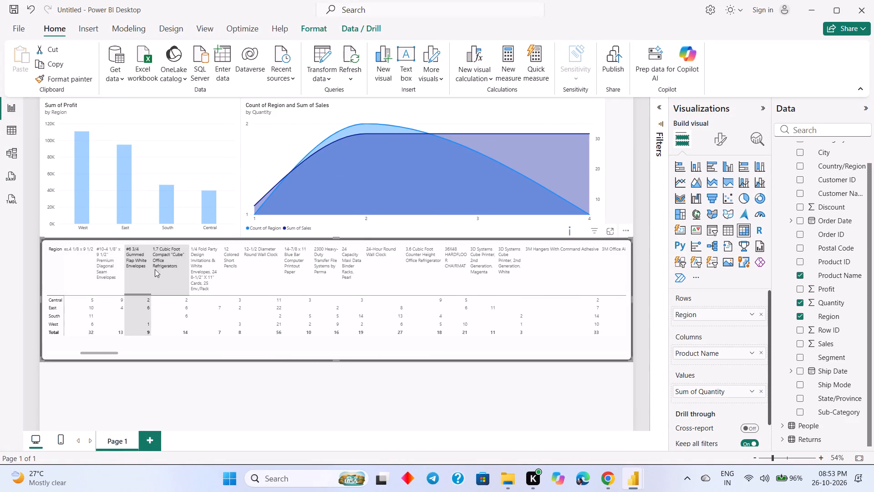
Narrow the 3M Hangers With Command Adhesive column to a four-line header and the 3M Office Air Cleaner and 3M Organizer Strips columns to three lines.
{"action": "left_click", "coordinate": [550, 255]}
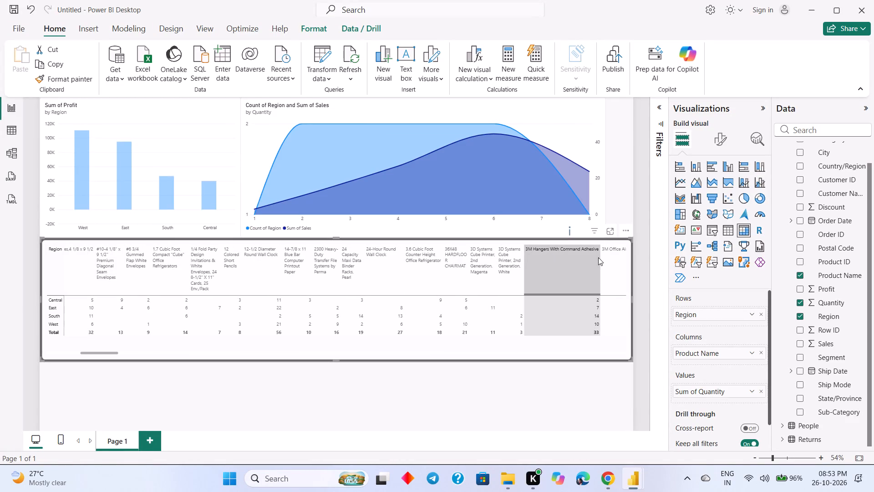
{"action": "left_click_drag", "start_coordinate": [600, 258], "coordinate": [559, 249]}
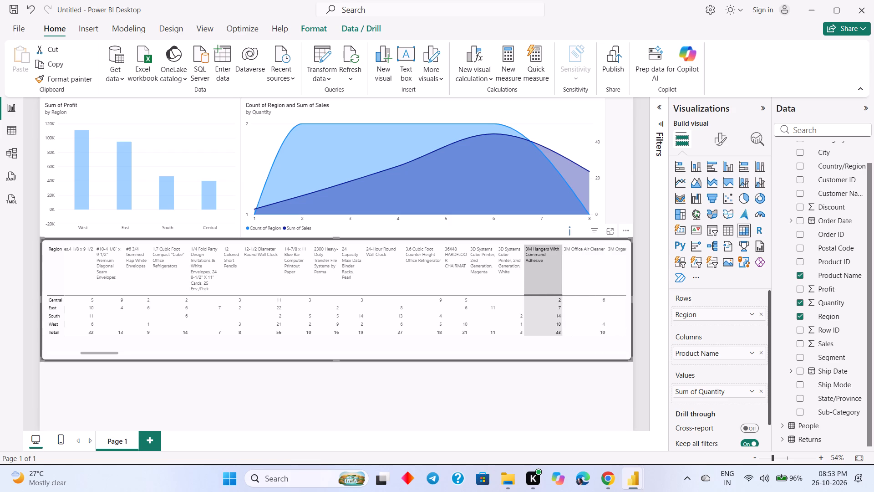
{"action": "left_click_drag", "start_coordinate": [559, 249], "coordinate": [553, 249]}
{"action": "left_click", "coordinate": [587, 267]}
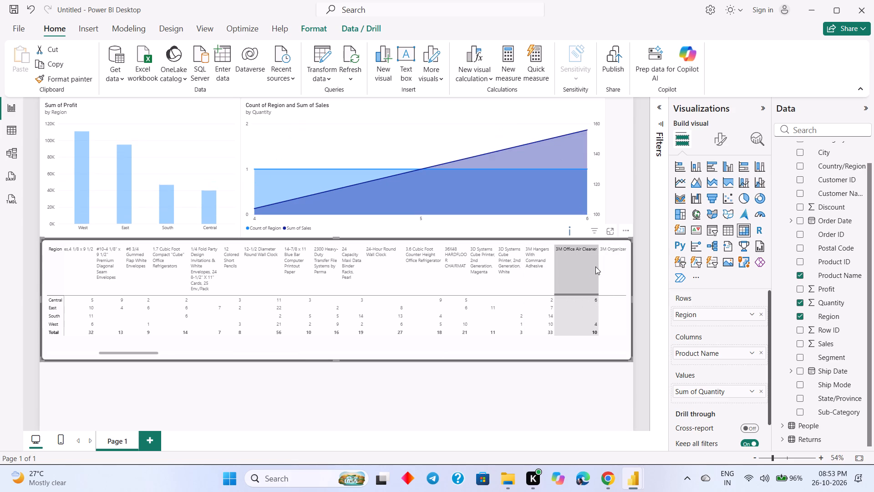
{"action": "left_click_drag", "start_coordinate": [597, 265], "coordinate": [581, 263]}
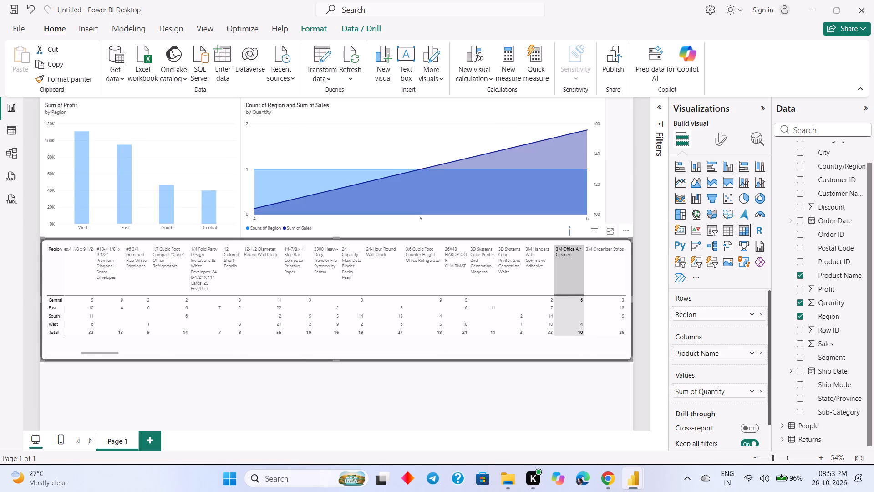
{"action": "left_click_drag", "start_coordinate": [581, 263], "coordinate": [574, 261]}
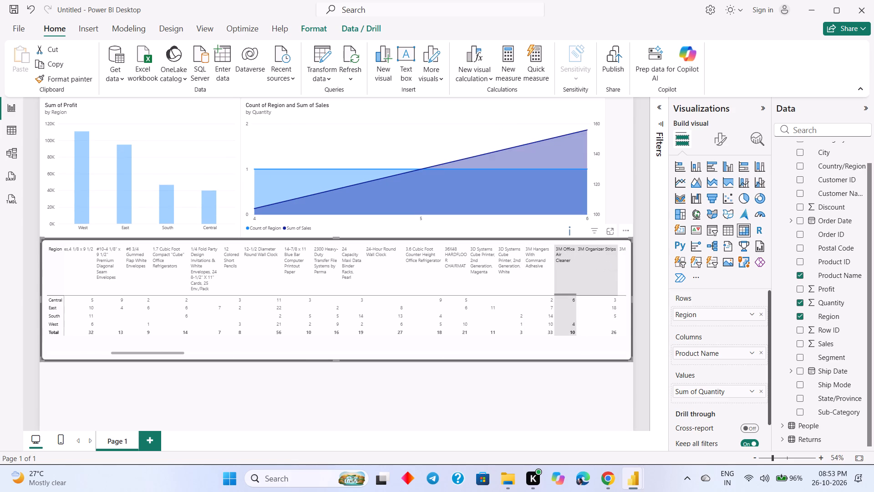
{"action": "left_click_drag", "start_coordinate": [616, 262], "coordinate": [595, 262]}
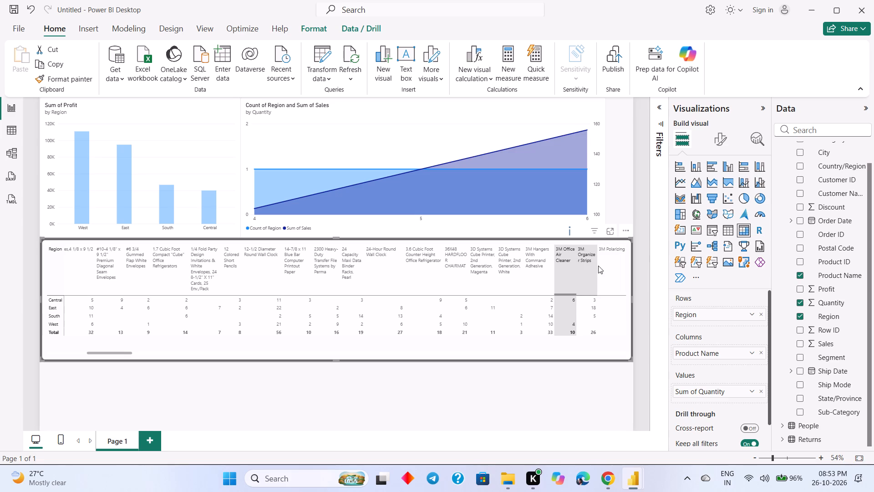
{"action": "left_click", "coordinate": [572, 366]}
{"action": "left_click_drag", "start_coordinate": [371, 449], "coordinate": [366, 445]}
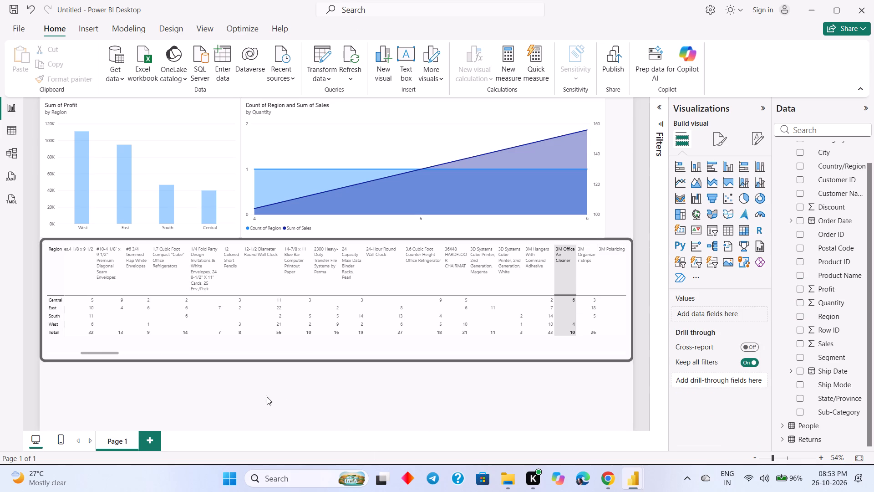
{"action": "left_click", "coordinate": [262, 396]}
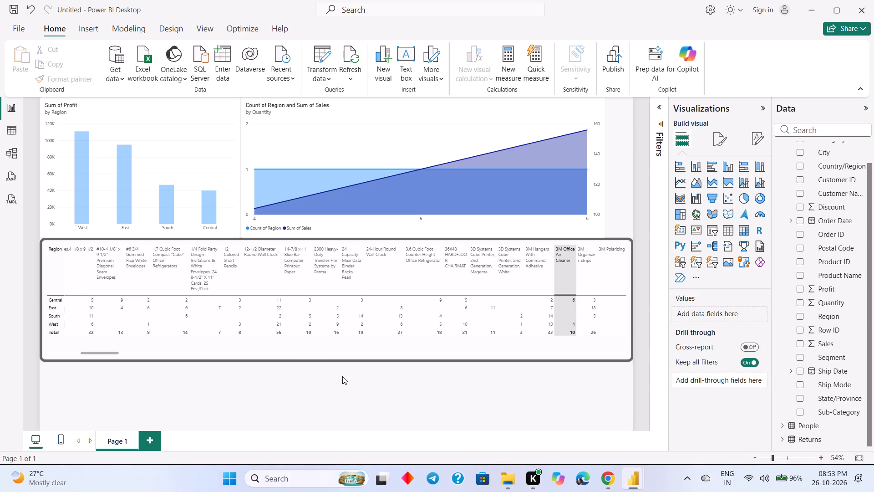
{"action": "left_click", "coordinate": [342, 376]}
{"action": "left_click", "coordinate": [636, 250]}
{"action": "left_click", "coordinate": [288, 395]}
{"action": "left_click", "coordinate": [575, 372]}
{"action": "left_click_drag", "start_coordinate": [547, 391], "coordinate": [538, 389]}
Find the Acco Covers with Storage Hooks, 14-7/8" x 11", Light Blue column further along the matrix and narrow it.
{"action": "left_click", "coordinate": [334, 353]}
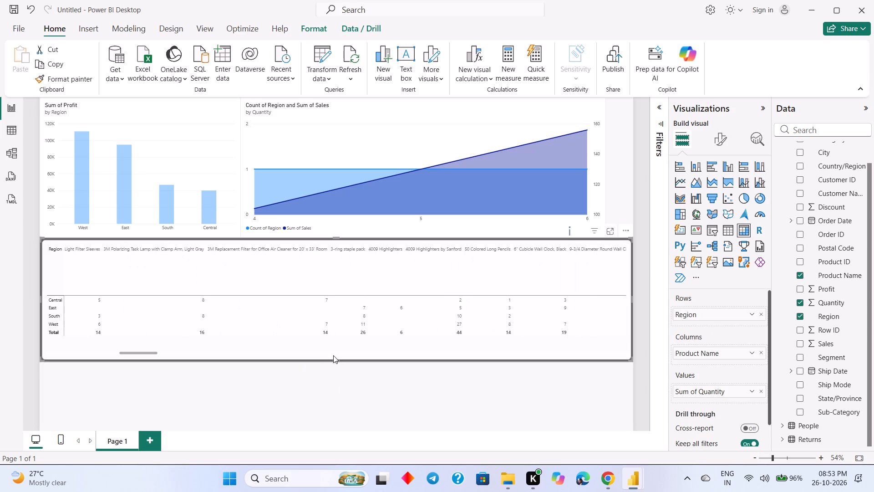
{"action": "left_click", "coordinate": [336, 353]}
{"action": "left_click", "coordinate": [338, 352]}
{"action": "left_click", "coordinate": [338, 352]}
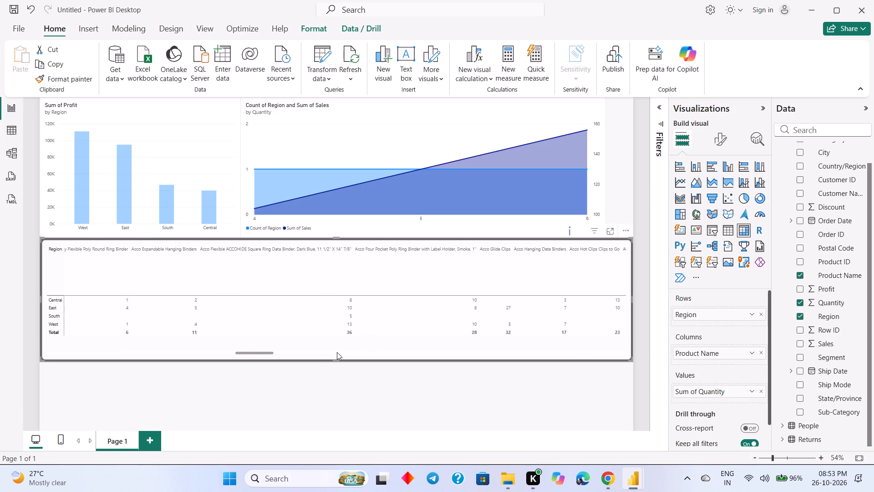
{"action": "left_click_drag", "start_coordinate": [336, 352], "coordinate": [413, 348]}
{"action": "left_click", "coordinate": [600, 232]}
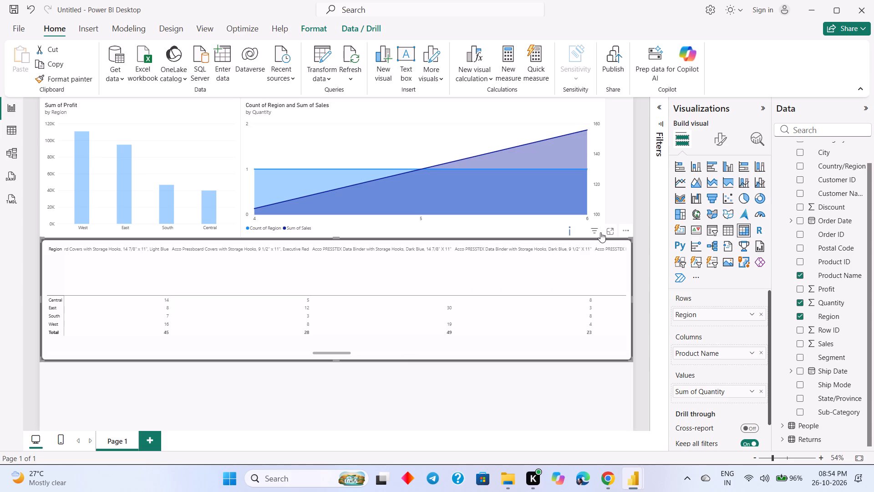
{"action": "left_click", "coordinate": [597, 231]}
{"action": "left_click", "coordinate": [589, 261]}
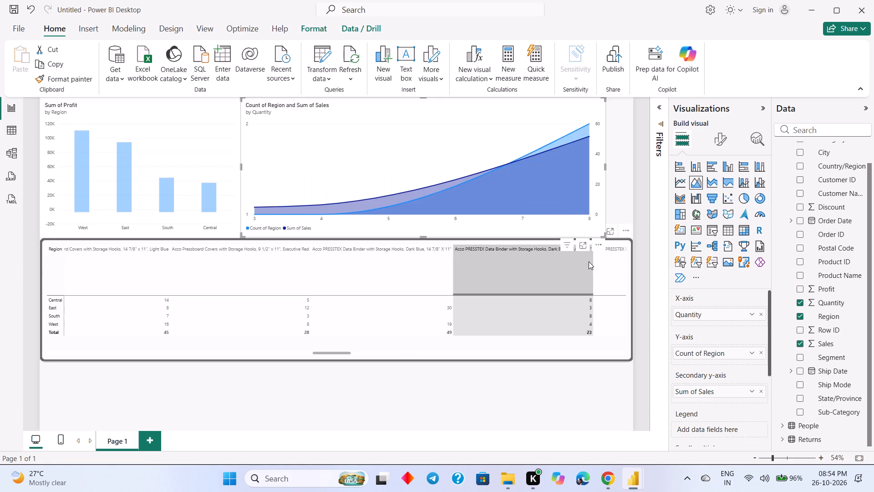
{"action": "left_click", "coordinate": [142, 273]}
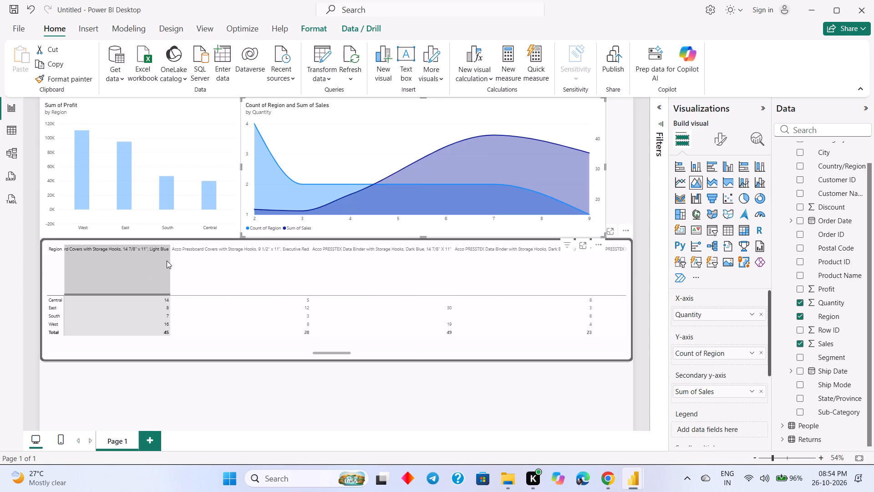
{"action": "left_click_drag", "start_coordinate": [169, 262], "coordinate": [132, 263]}
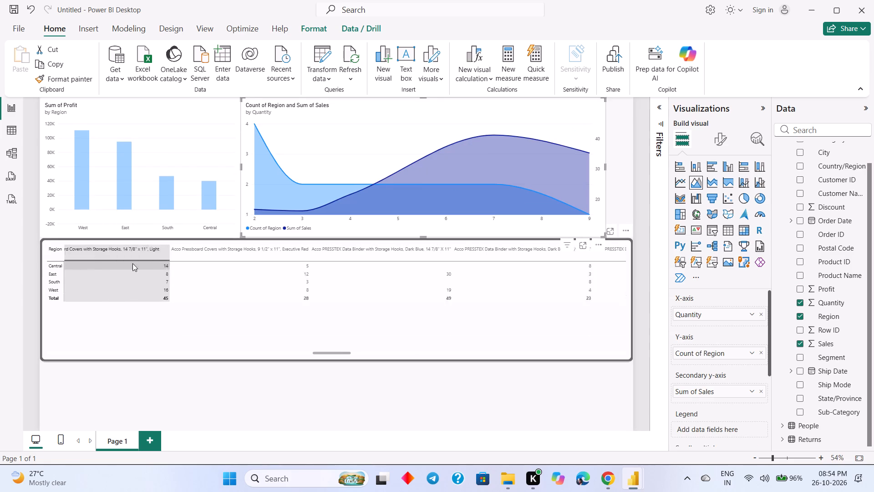
{"action": "left_click_drag", "start_coordinate": [132, 263], "coordinate": [97, 267]}
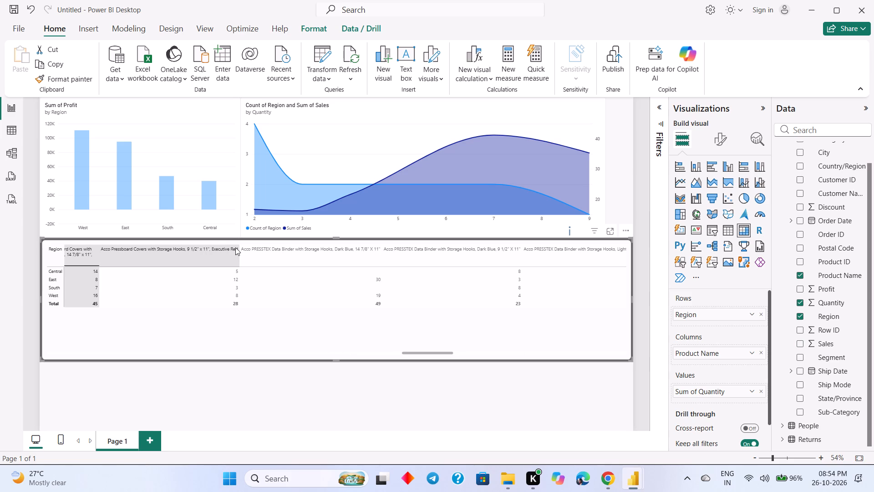
Narrow the Acco Pressboard Covers with Storage Hooks, 9 1/2" x 11", Executive Red column so its header wraps onto three lines.
{"action": "left_click", "coordinate": [233, 253]}
{"action": "left_click_drag", "start_coordinate": [238, 254], "coordinate": [172, 271]}
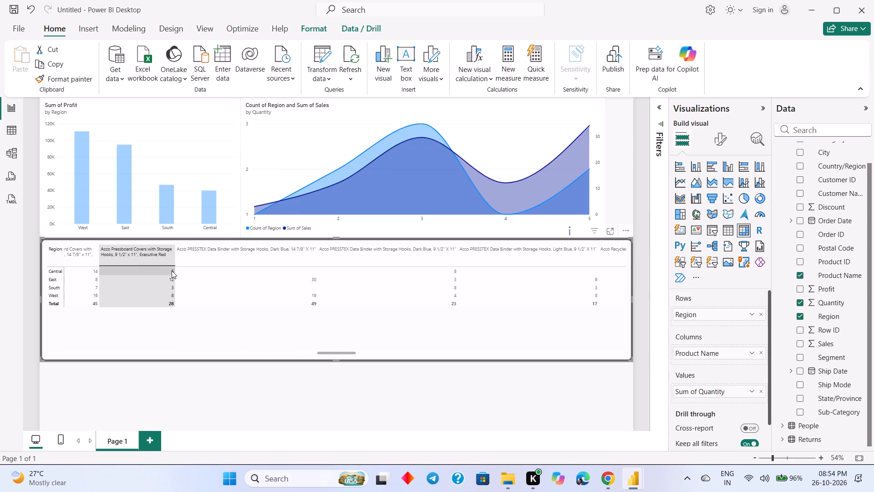
{"action": "left_click_drag", "start_coordinate": [172, 271], "coordinate": [153, 270]}
Narrow three Acco PRESSTEX Data Binder columns: Dark Blue 14 7/8" to a six-line header, Dark Blue and Light Blue 9 1/2" to seven lines.
{"action": "left_click", "coordinate": [282, 256]}
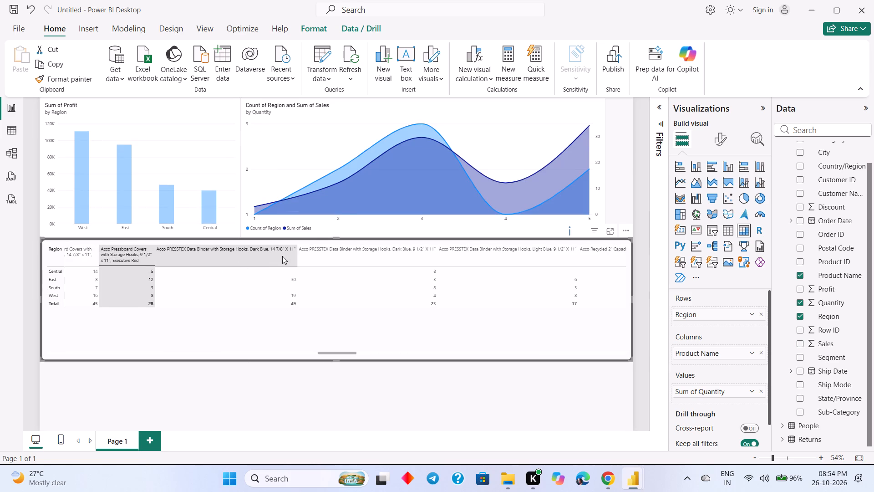
{"action": "left_click_drag", "start_coordinate": [296, 255], "coordinate": [201, 265]}
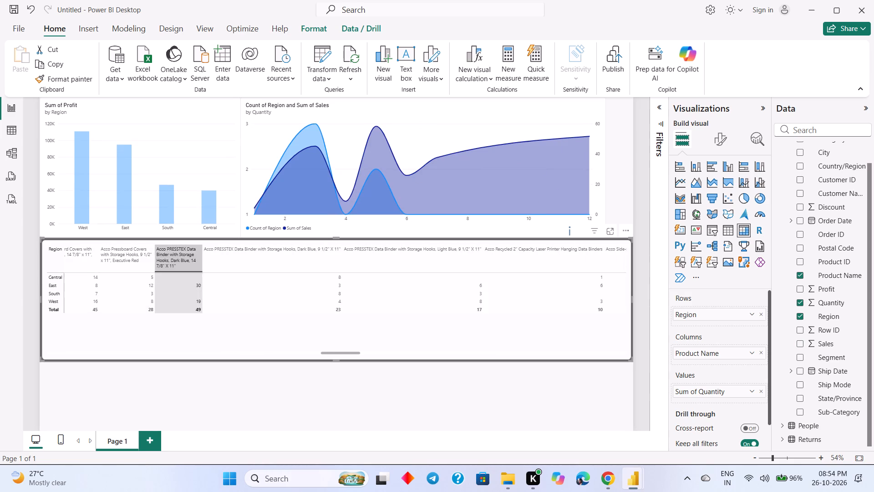
{"action": "left_click_drag", "start_coordinate": [201, 265], "coordinate": [188, 266]}
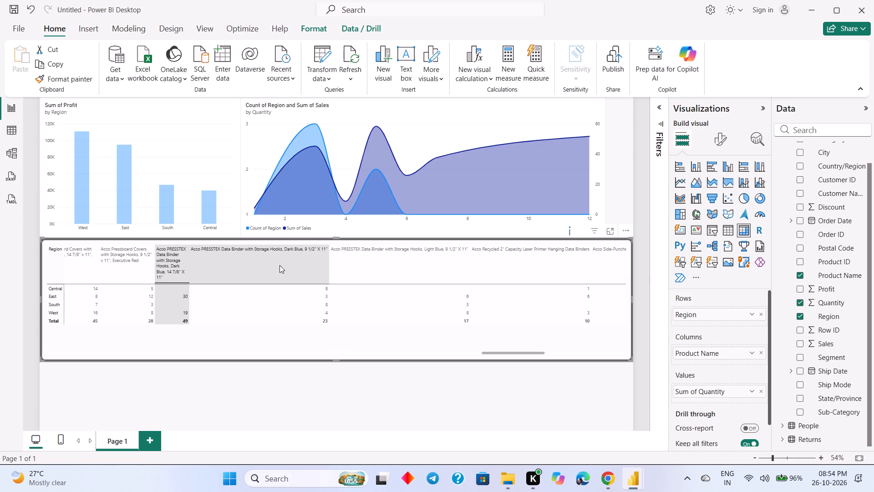
{"action": "left_click_drag", "start_coordinate": [328, 261], "coordinate": [220, 271]}
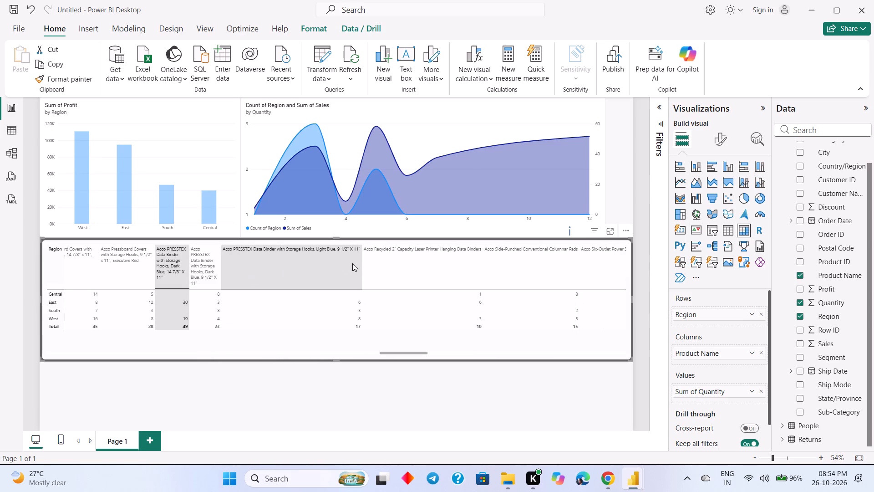
{"action": "left_click_drag", "start_coordinate": [361, 264], "coordinate": [249, 276]}
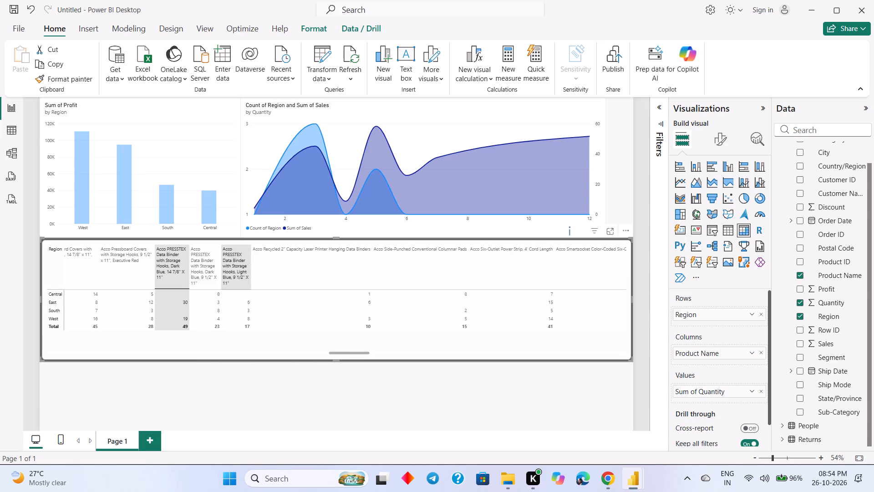
{"action": "left_click_drag", "start_coordinate": [249, 276], "coordinate": [249, 279]}
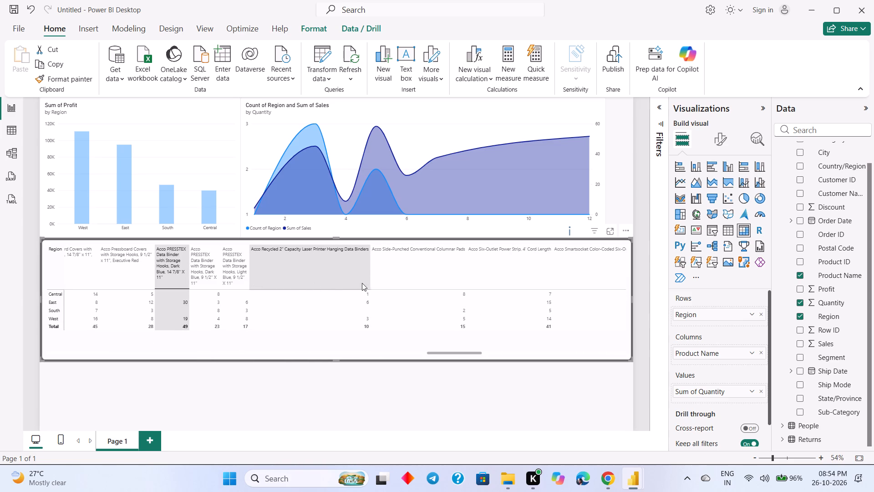
Narrow the Acco Recycled 2" Capacity binders and Acco Side-Punched pads columns to five-line headers, and the Acco Six-Outlet Power Strip column to six lines.
{"action": "left_click_drag", "start_coordinate": [369, 270], "coordinate": [302, 272]}
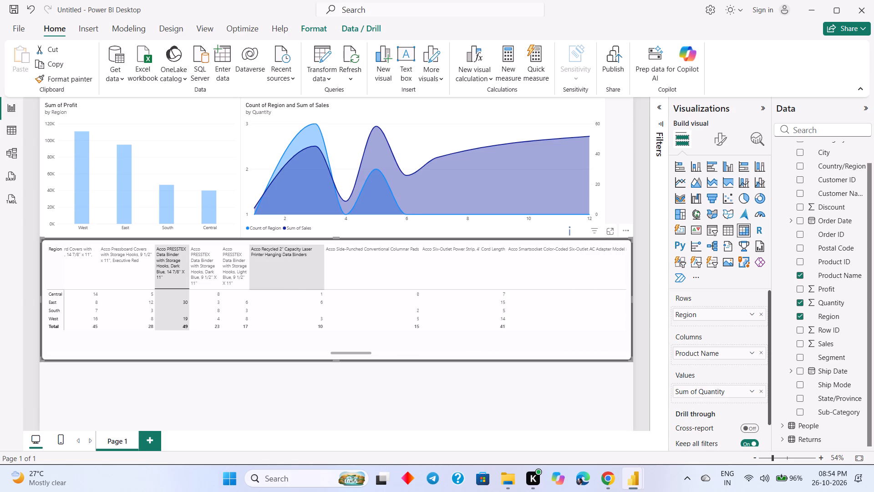
{"action": "left_click_drag", "start_coordinate": [302, 272], "coordinate": [279, 267]}
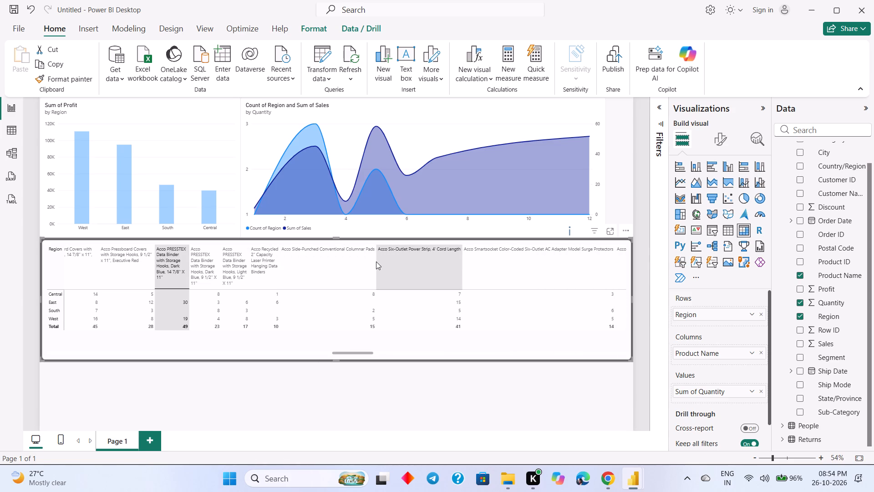
{"action": "left_click", "coordinate": [374, 261]}
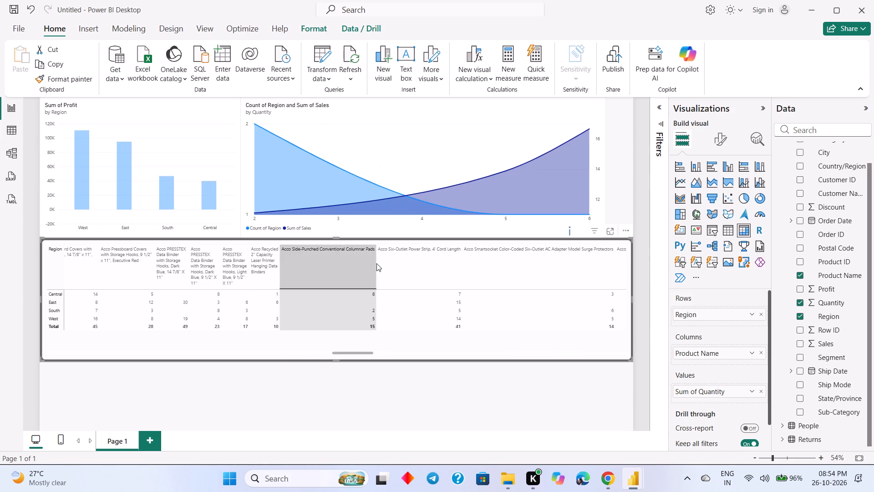
{"action": "left_click_drag", "start_coordinate": [375, 264], "coordinate": [326, 262]}
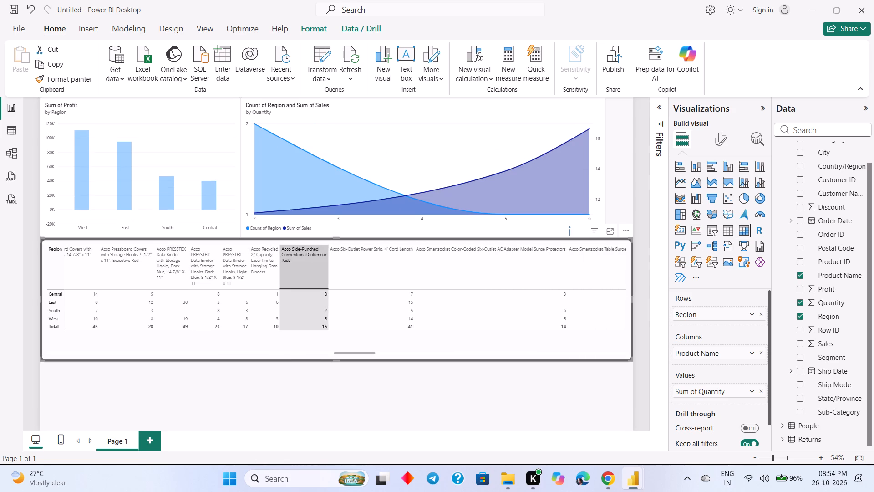
{"action": "left_click_drag", "start_coordinate": [326, 262], "coordinate": [310, 262]}
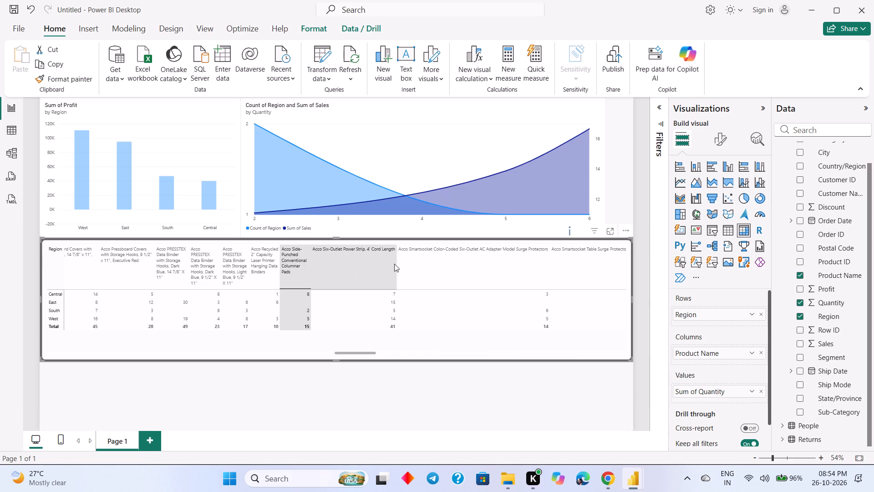
{"action": "left_click_drag", "start_coordinate": [395, 264], "coordinate": [333, 262]}
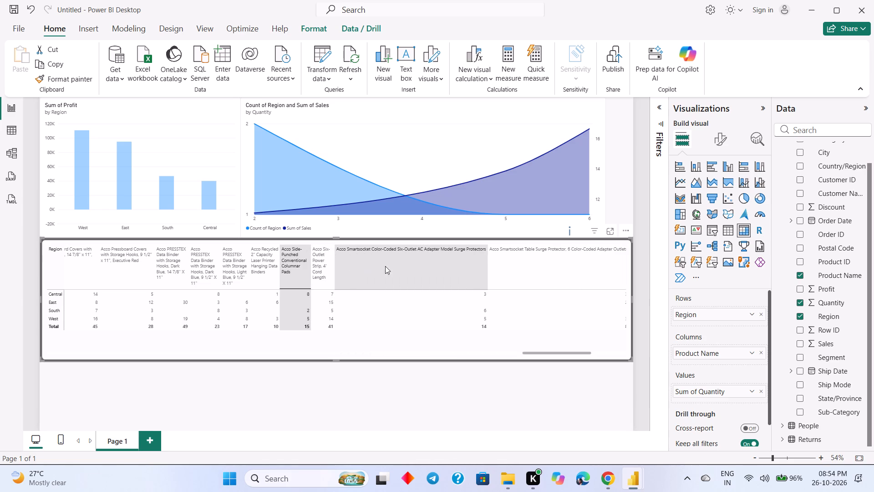
Narrow the Acco Smartsocket Color-Coded Six-Outlet column to a five-line header and the Acco Smartsocket Table Surge Protector column to eight lines.
{"action": "left_click_drag", "start_coordinate": [488, 261], "coordinate": [486, 261]}
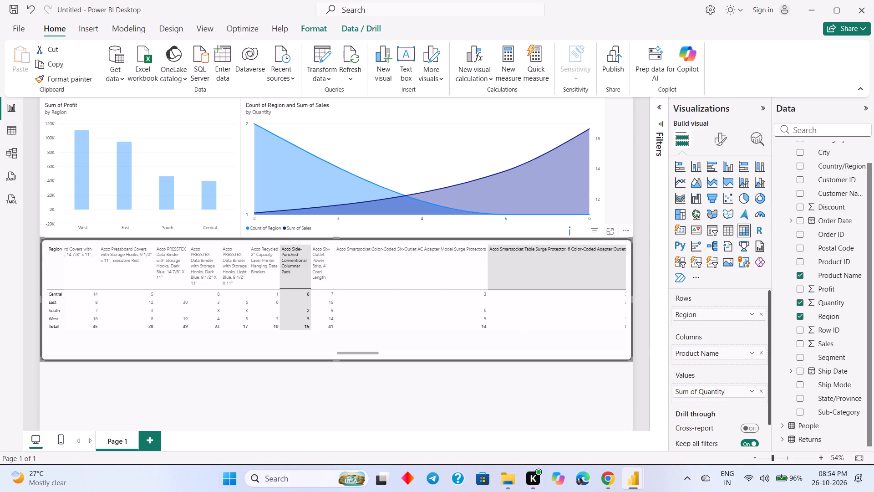
{"action": "left_click_drag", "start_coordinate": [486, 261], "coordinate": [454, 257]}
{"action": "left_click_drag", "start_coordinate": [488, 263], "coordinate": [483, 262]}
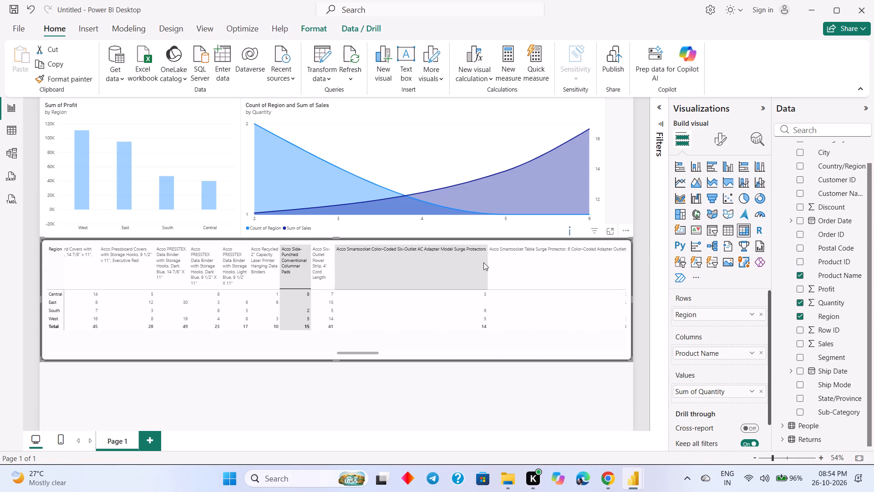
{"action": "left_click_drag", "start_coordinate": [483, 262], "coordinate": [380, 269]}
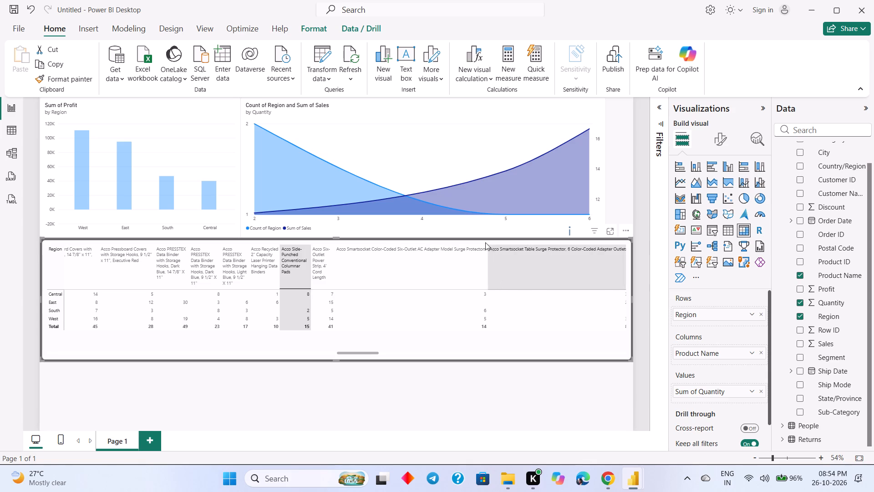
{"action": "left_click_drag", "start_coordinate": [487, 262], "coordinate": [429, 268]}
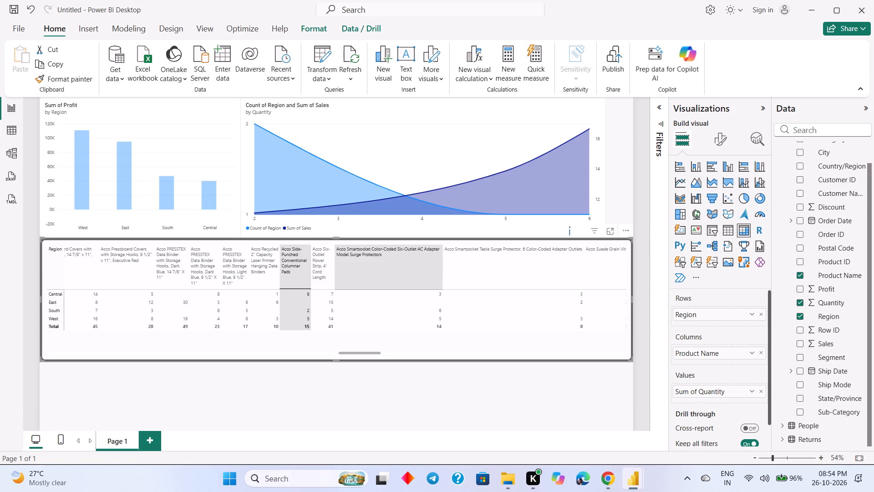
{"action": "left_click_drag", "start_coordinate": [429, 268], "coordinate": [375, 274]}
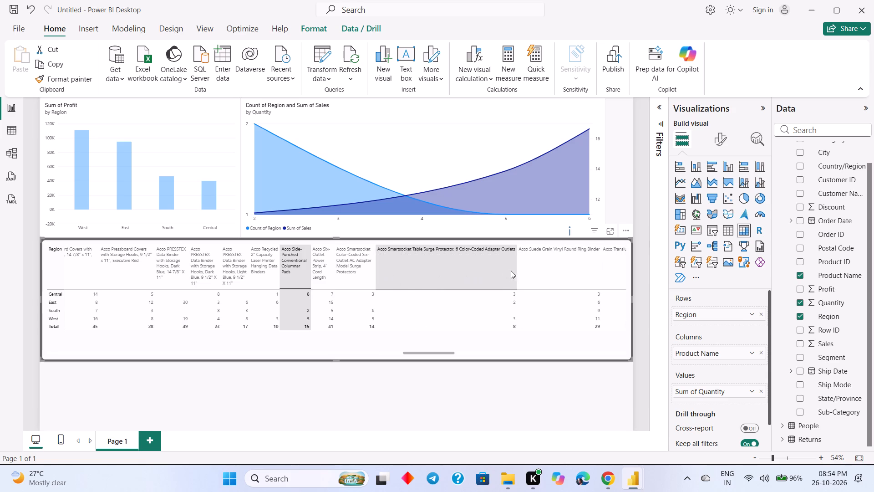
{"action": "left_click_drag", "start_coordinate": [516, 269], "coordinate": [414, 279]}
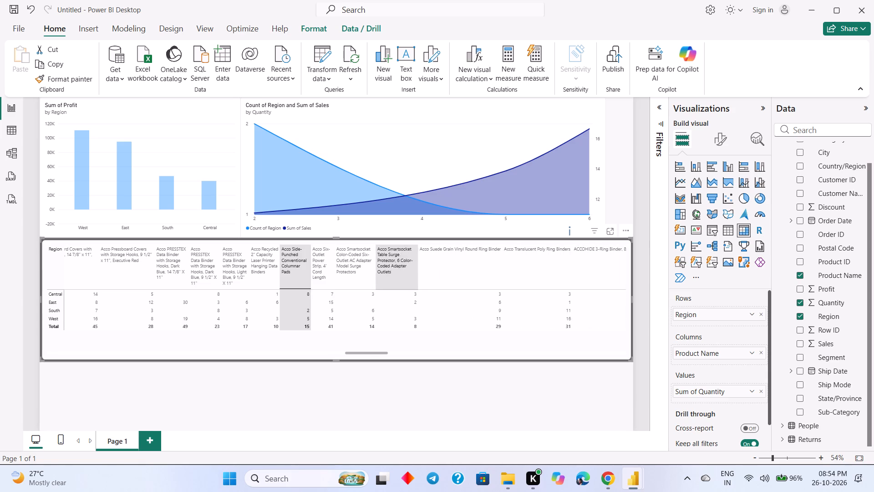
{"action": "left_click_drag", "start_coordinate": [414, 279], "coordinate": [401, 282]}
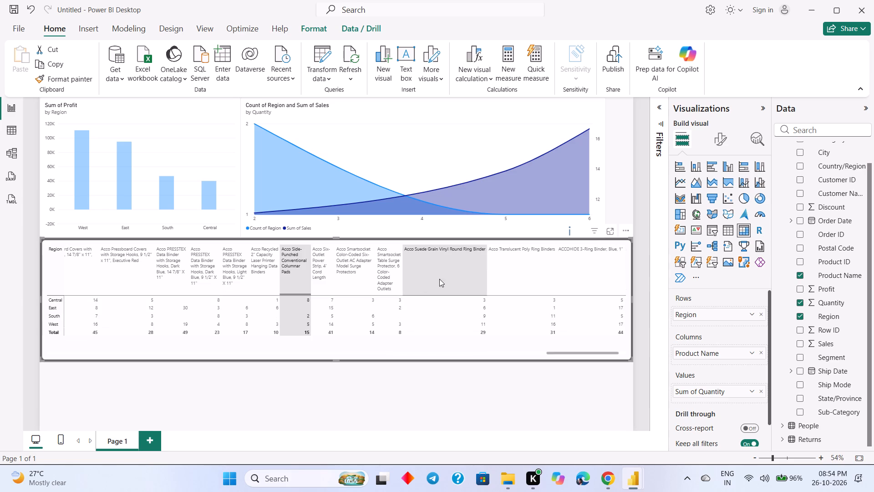
Narrow the Acco Suede Grain Vinyl Round Ring Binder column to a five-line header and the Acco Translucent Poly Ring Binders column to four lines.
{"action": "left_click_drag", "start_coordinate": [485, 266], "coordinate": [456, 265]}
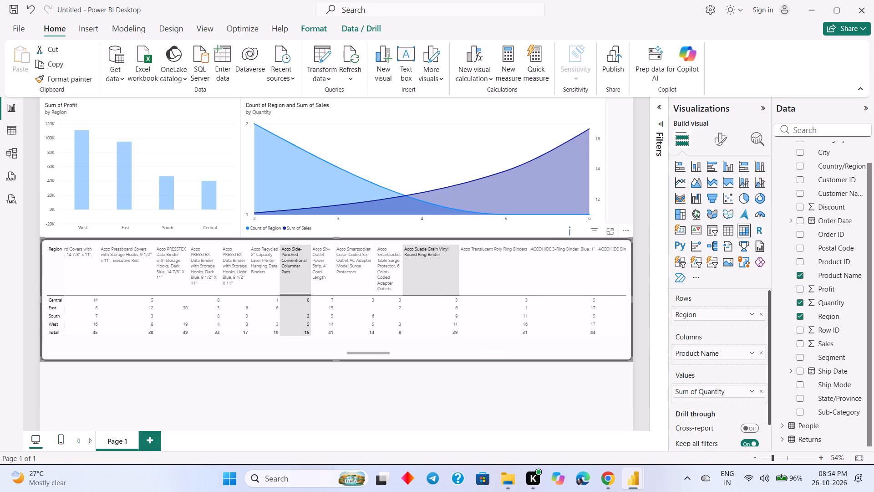
{"action": "left_click_drag", "start_coordinate": [456, 265], "coordinate": [426, 266]}
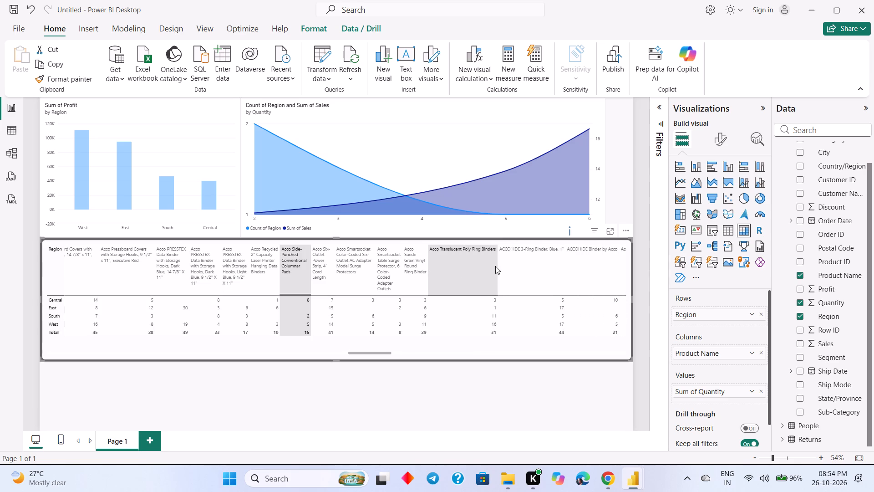
{"action": "left_click_drag", "start_coordinate": [497, 267], "coordinate": [457, 262]}
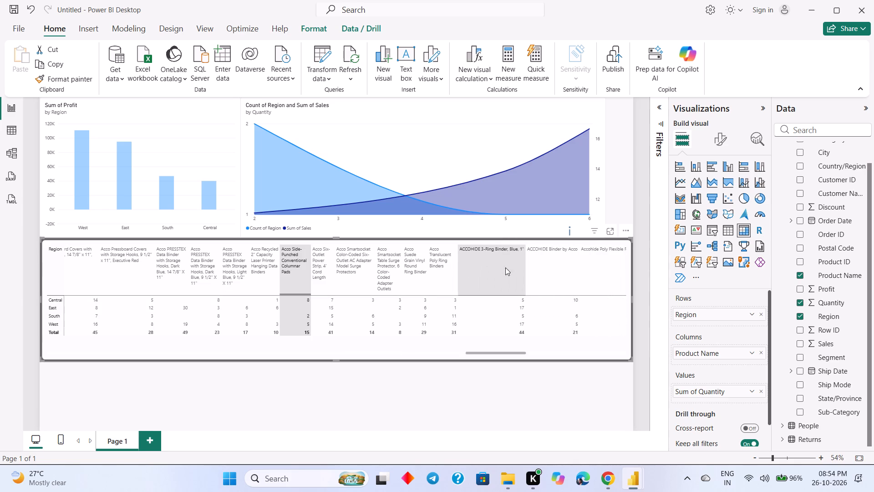
Narrow the ACCOHIDE 3-Ring Binder column to a four-line header, ACCOHIDE Binder by Acco to three lines and Accohide Poly Flexible Ring Binders to five.
{"action": "left_click_drag", "start_coordinate": [523, 269], "coordinate": [478, 259]}
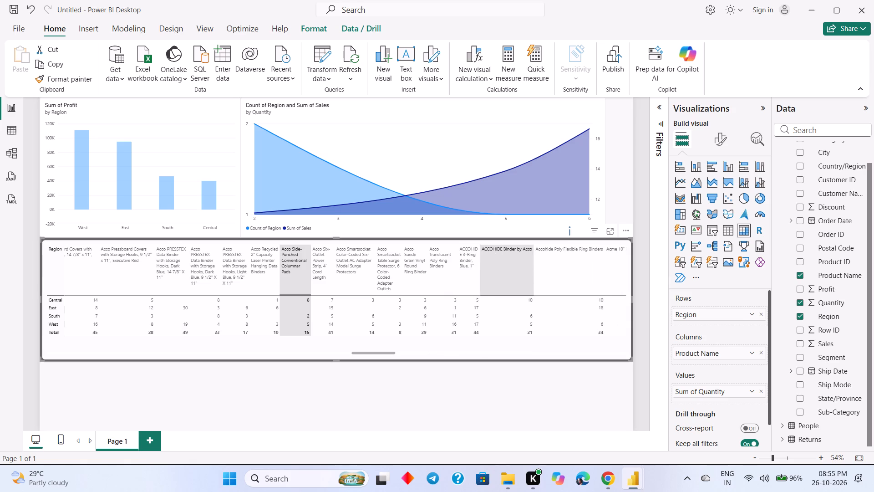
{"action": "left_click_drag", "start_coordinate": [532, 269], "coordinate": [503, 267]}
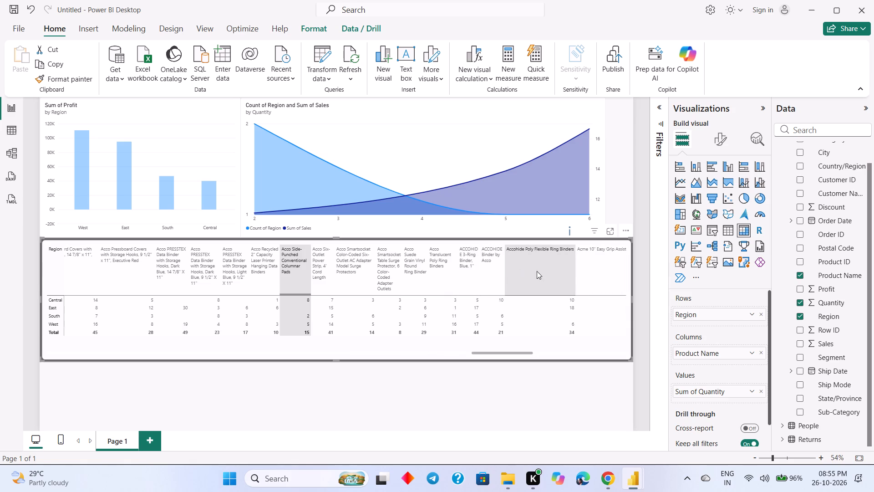
{"action": "left_click_drag", "start_coordinate": [575, 270], "coordinate": [549, 269]}
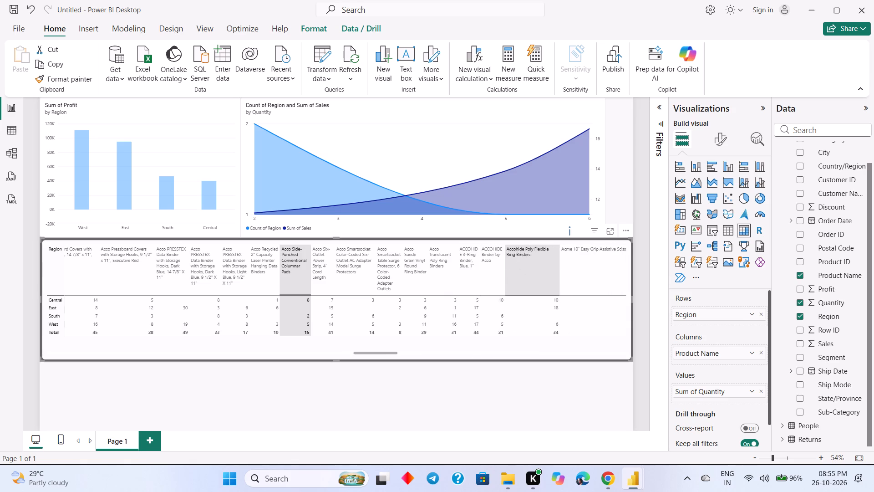
{"action": "left_click_drag", "start_coordinate": [549, 269], "coordinate": [528, 271]}
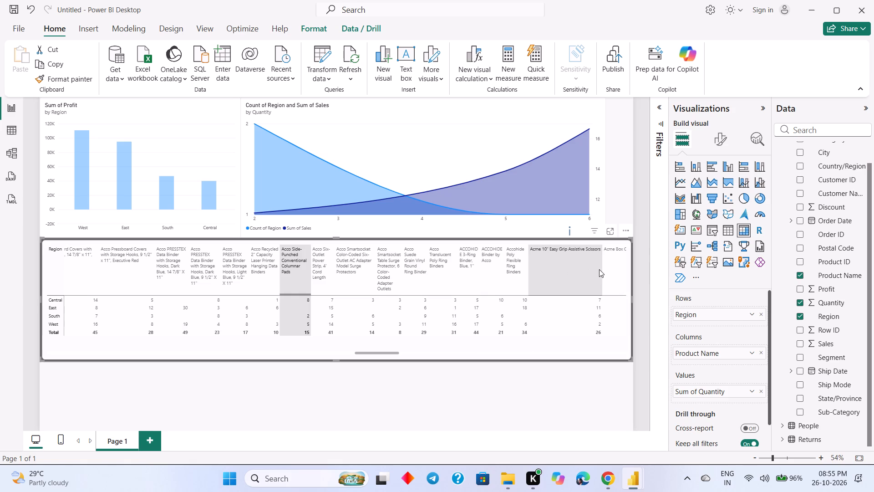
Narrow the Acme 10" Easy Grip Assistive Scissors column so its header wraps onto six lines.
{"action": "left_click_drag", "start_coordinate": [601, 270], "coordinate": [546, 268]}
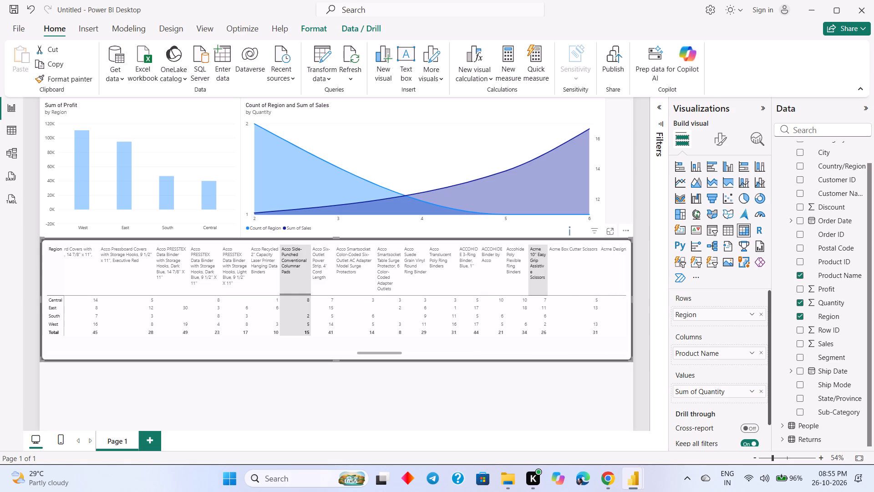
{"action": "left_click_drag", "start_coordinate": [546, 268], "coordinate": [546, 270]}
Deselect the matrix and look through the report page's canvas settings and page information.
{"action": "left_click", "coordinate": [228, 381]}
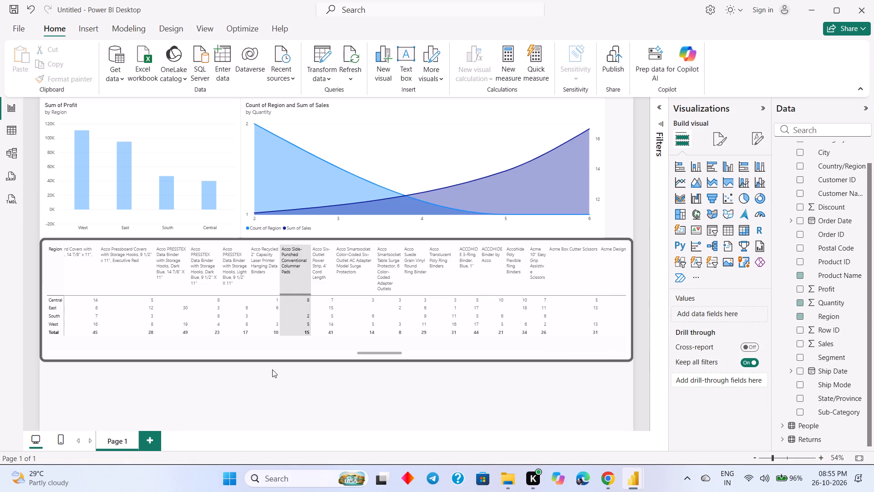
{"action": "left_click", "coordinate": [730, 135]}
{"action": "left_click", "coordinate": [722, 138]}
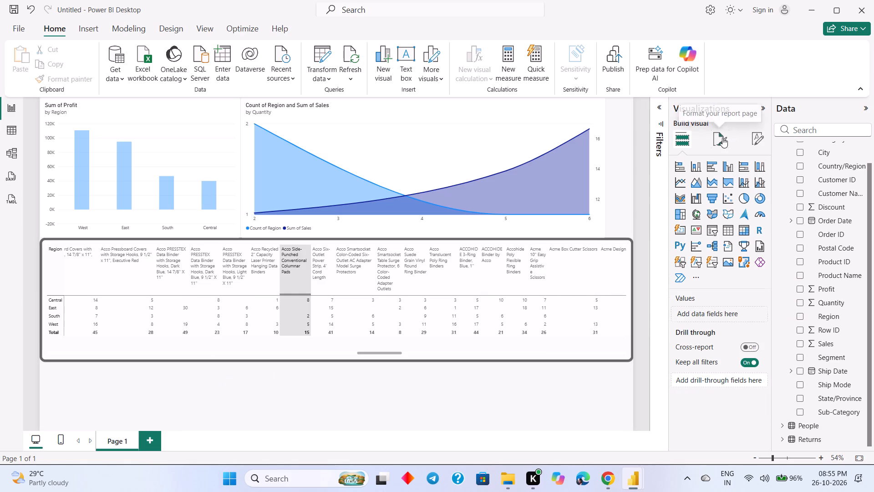
{"action": "left_click", "coordinate": [681, 217]}
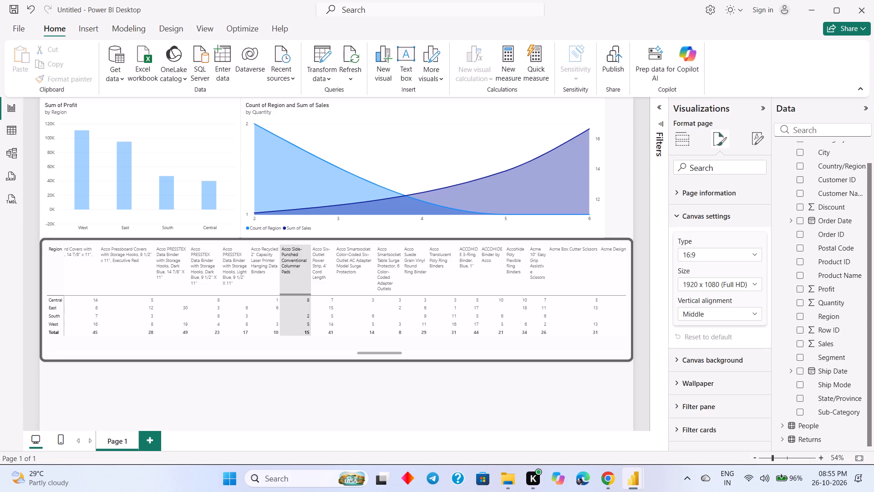
{"action": "scroll", "coordinate": [683, 240], "scroll_direction": "down", "scroll_amount": 6}
{"action": "scroll", "coordinate": [685, 371], "scroll_direction": "down", "scroll_amount": 3}
{"action": "left_click", "coordinate": [689, 196]}
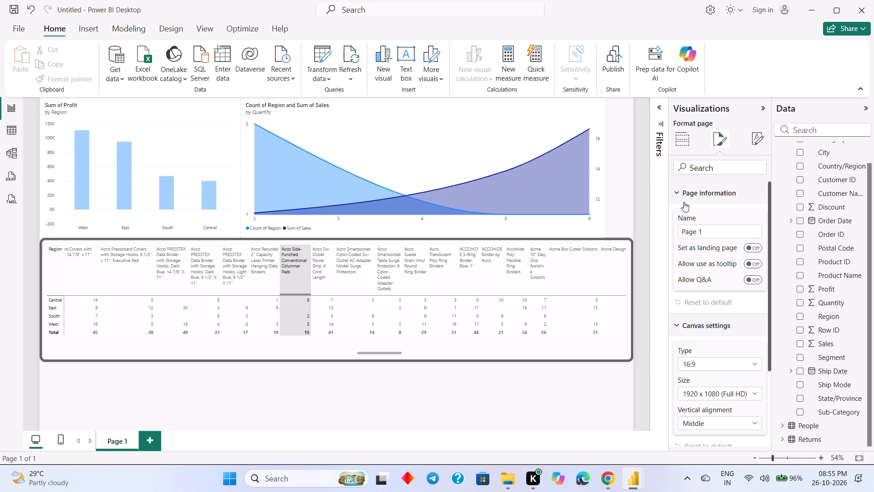
{"action": "left_click", "coordinate": [683, 199]}
Select the matrix and review its general, style preset, layout and column width formatting options.
{"action": "left_click", "coordinate": [552, 350]}
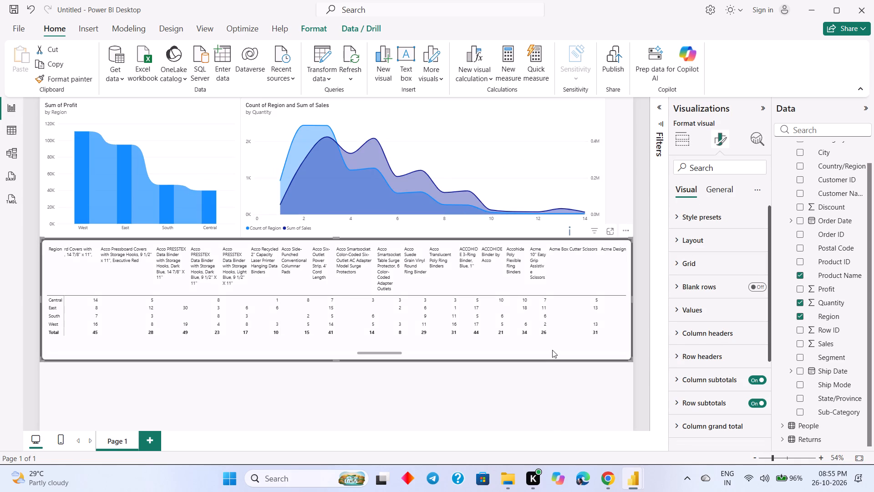
{"action": "left_click", "coordinate": [726, 187]}
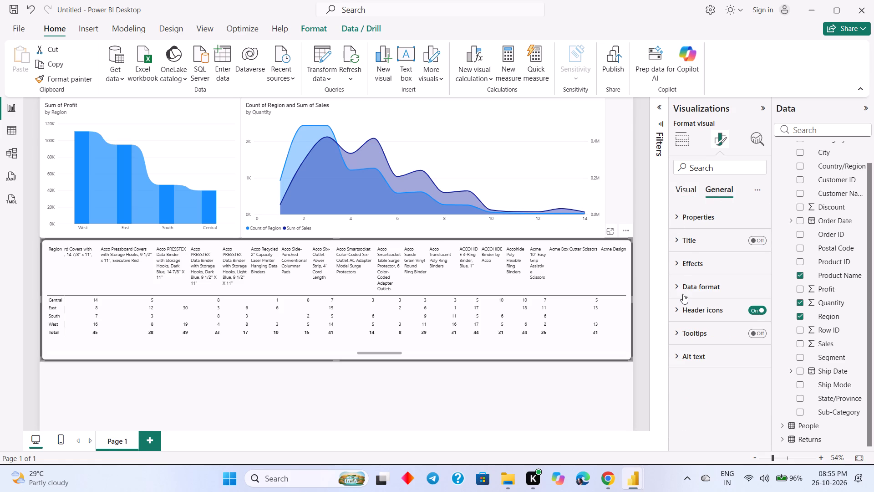
{"action": "left_click", "coordinate": [696, 189]}
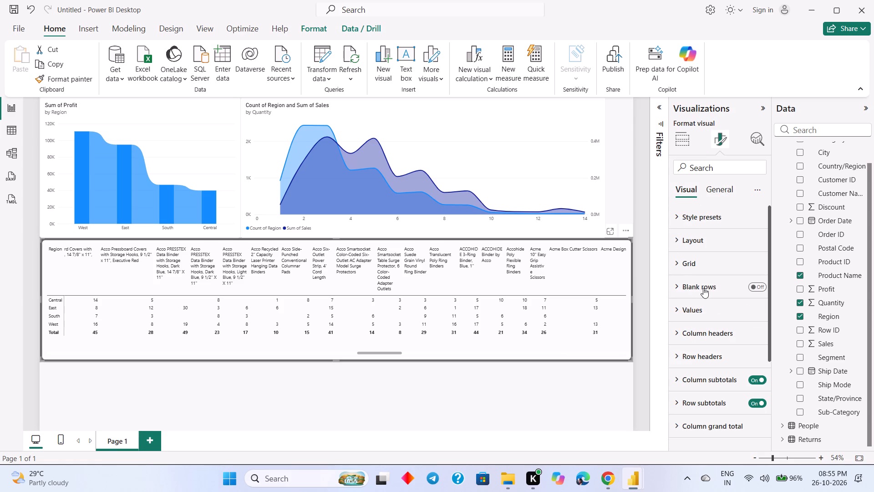
{"action": "left_click", "coordinate": [685, 220]}
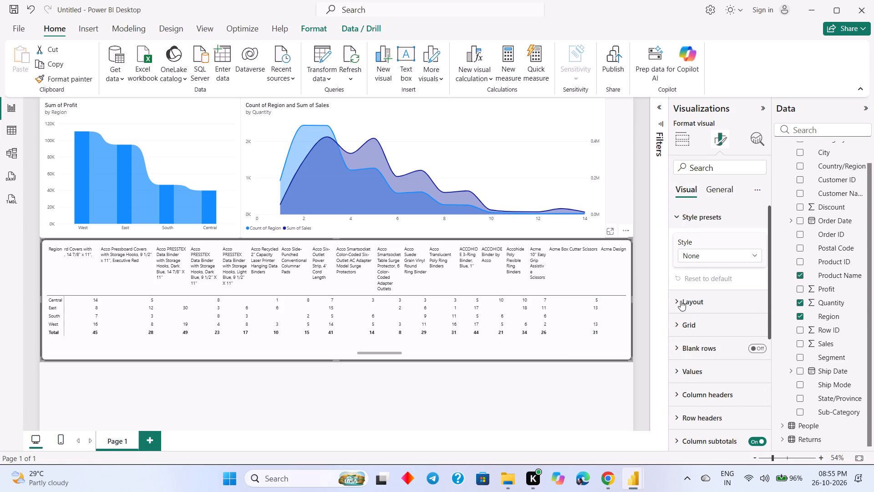
{"action": "left_click", "coordinate": [696, 308]}
{"action": "scroll", "coordinate": [696, 304], "scroll_direction": "down", "scroll_amount": 5}
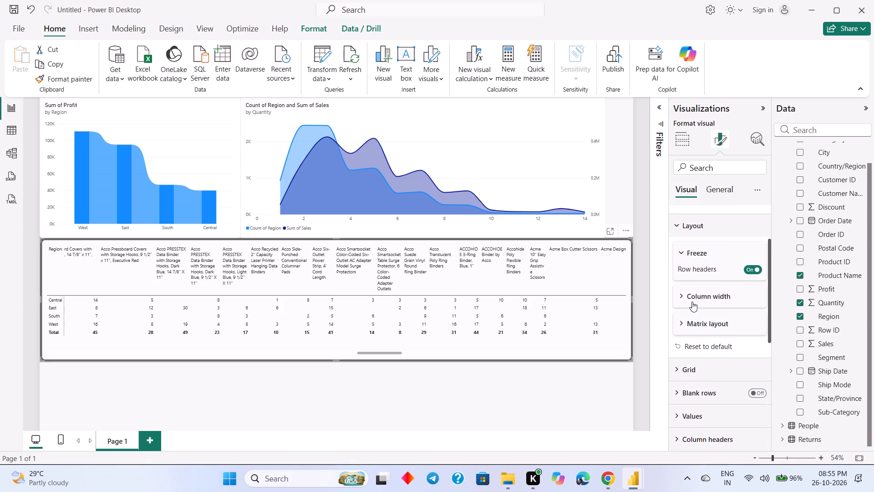
{"action": "left_click", "coordinate": [687, 286]}
{"action": "left_click_drag", "start_coordinate": [695, 272], "coordinate": [695, 279]}
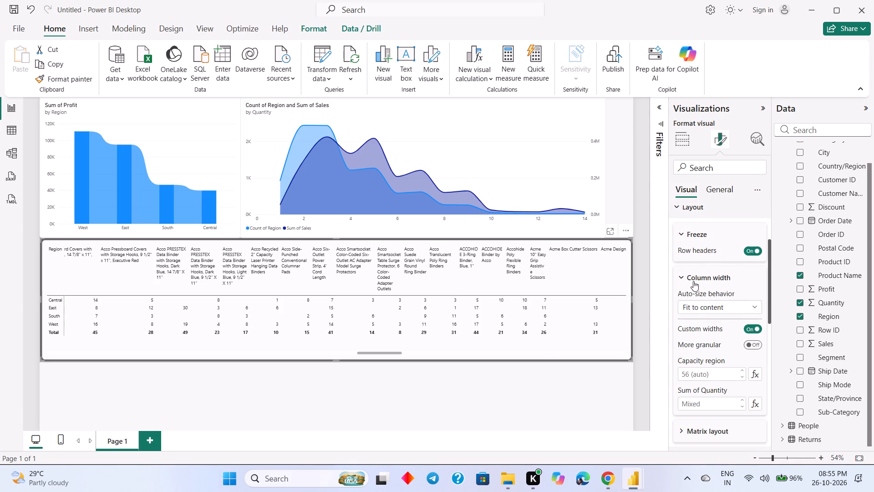
{"action": "scroll", "coordinate": [732, 327], "scroll_direction": "down", "scroll_amount": 4}
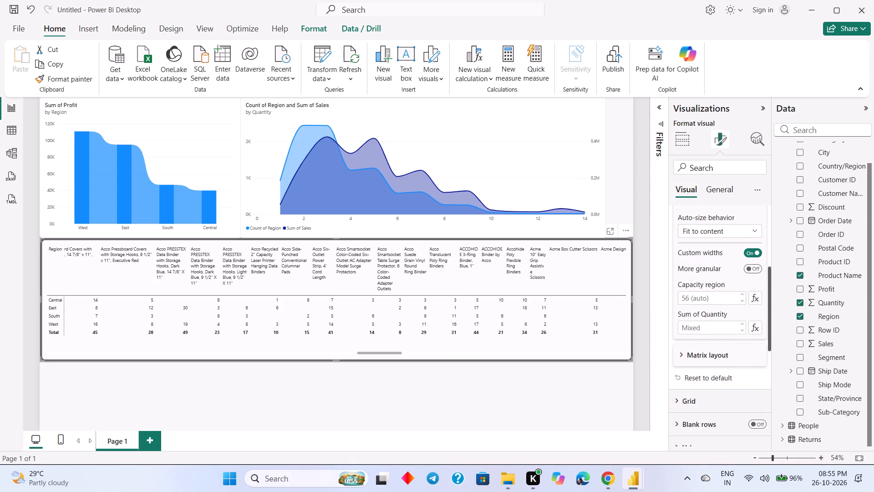
Turn on the horizontal gridlines in the matrix's grid formatting.
{"action": "scroll", "coordinate": [707, 334], "scroll_direction": "down", "scroll_amount": 4}
{"action": "left_click", "coordinate": [691, 326]}
{"action": "scroll", "coordinate": [707, 330], "scroll_direction": "down", "scroll_amount": 3}
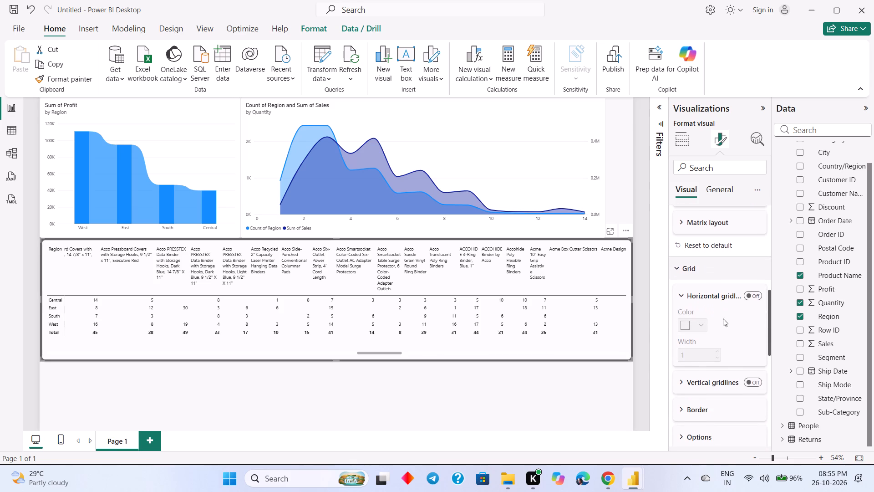
{"action": "left_click", "coordinate": [752, 295]}
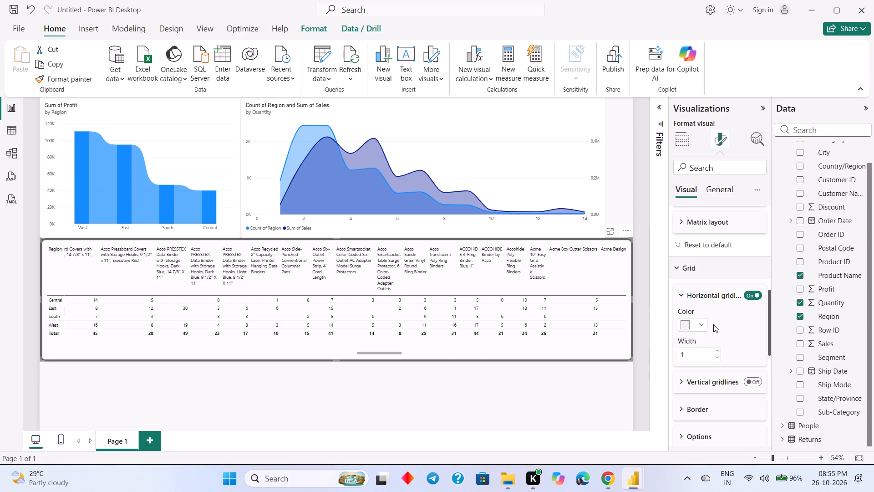
Set the matrix's horizontal gridlines to dark grey with a width of 3.
{"action": "left_click", "coordinate": [699, 324]}
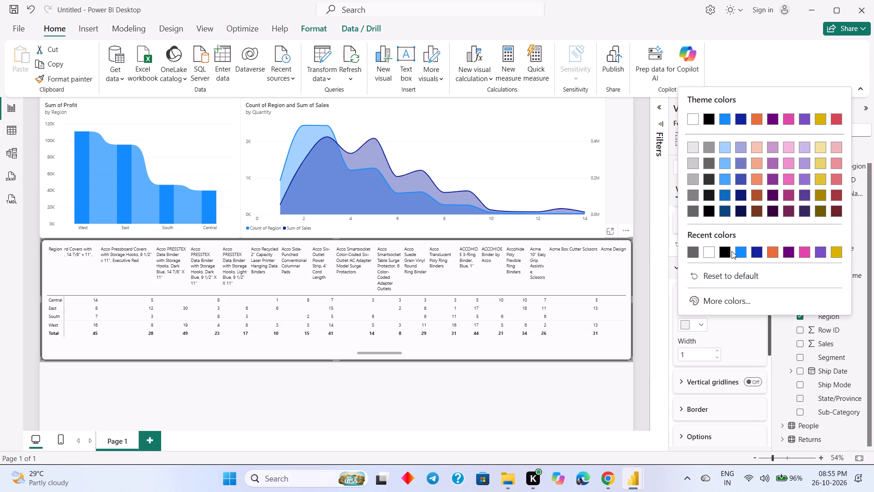
{"action": "left_click", "coordinate": [740, 253]}
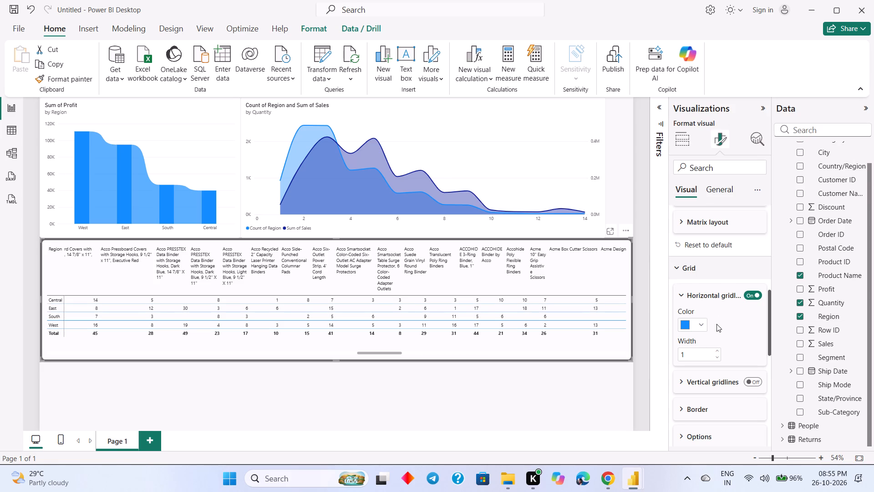
{"action": "left_click", "coordinate": [704, 319]}
{"action": "left_click", "coordinate": [705, 253]}
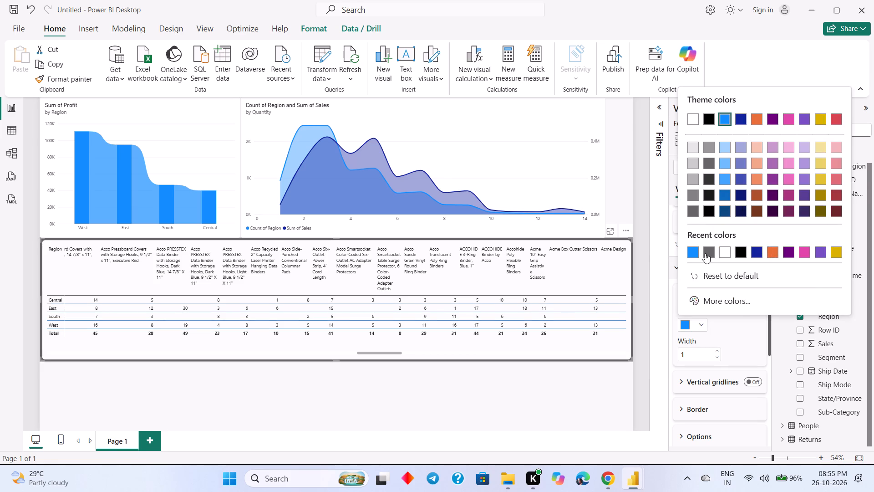
{"action": "scroll", "coordinate": [718, 302], "scroll_direction": "down", "scroll_amount": 3}
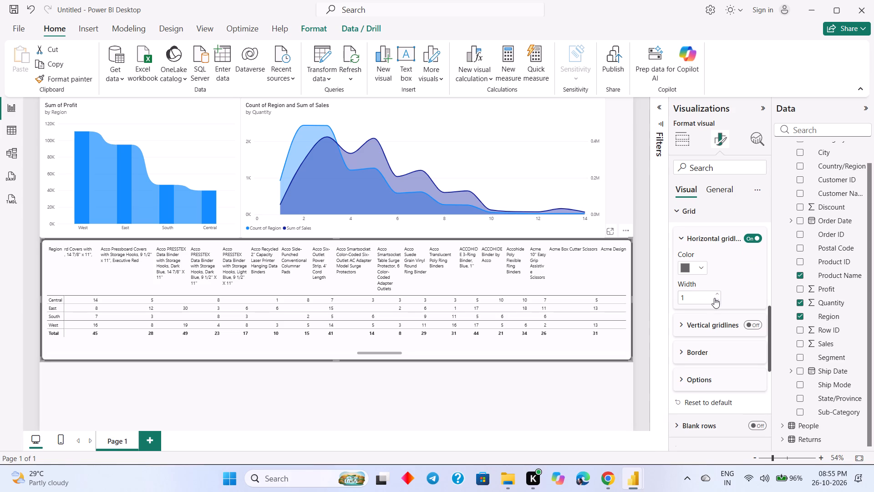
{"action": "left_click", "coordinate": [718, 294]}
{"action": "double_click", "coordinate": [718, 294]}
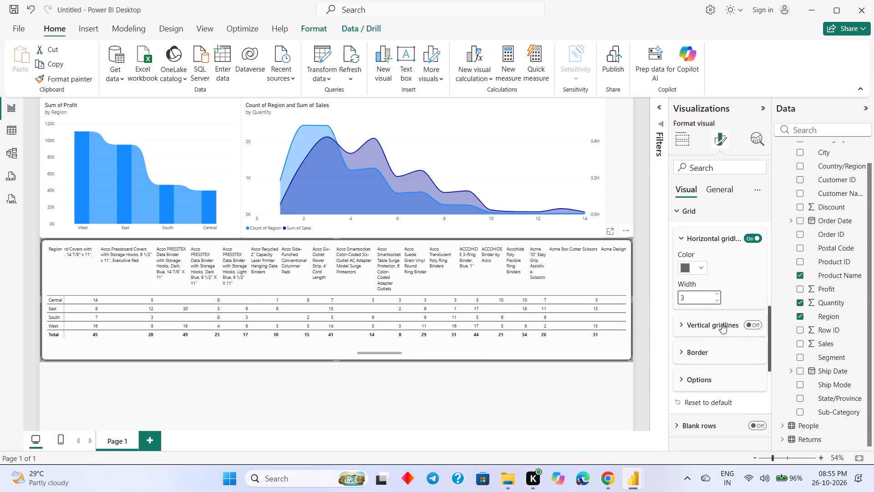
Turn on the matrix's vertical gridlines and set their width to 3.
{"action": "scroll", "coordinate": [727, 333], "scroll_direction": "down", "scroll_amount": 1}
{"action": "left_click", "coordinate": [752, 301]}
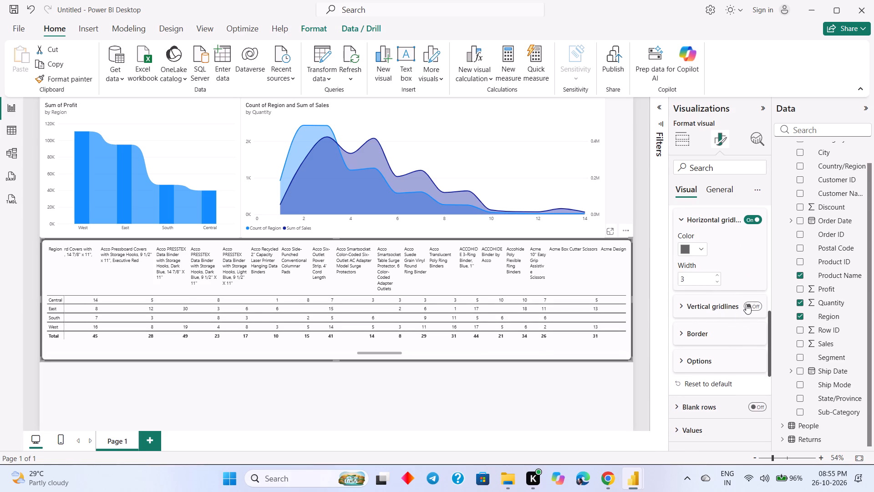
{"action": "left_click", "coordinate": [746, 304]}
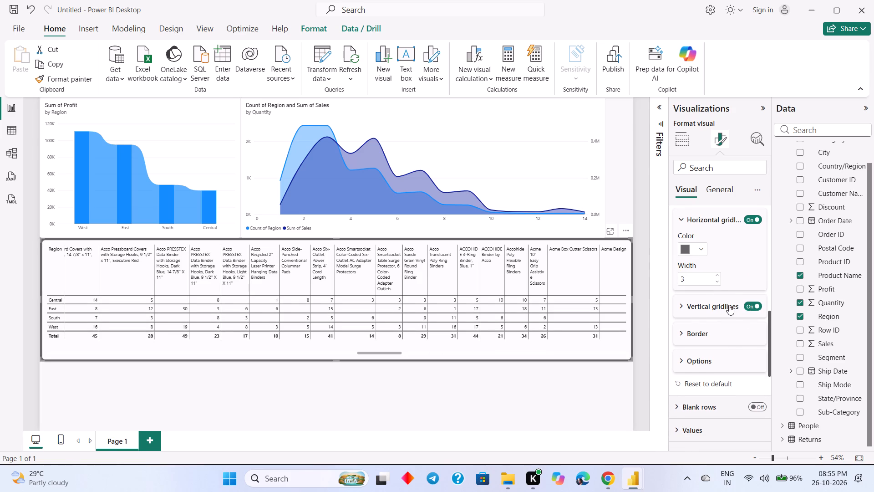
{"action": "left_click", "coordinate": [694, 304]}
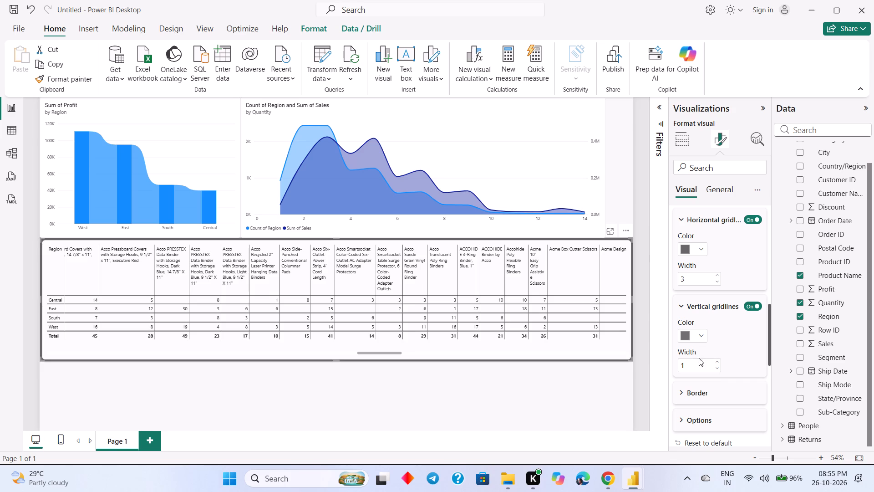
{"action": "left_click", "coordinate": [714, 364]}
{"action": "left_click", "coordinate": [717, 362]}
Add top, bottom, left and right grid borders to all sections of the matrix, leaving the matrix deselected.
{"action": "scroll", "coordinate": [709, 367], "scroll_direction": "down", "scroll_amount": 2}
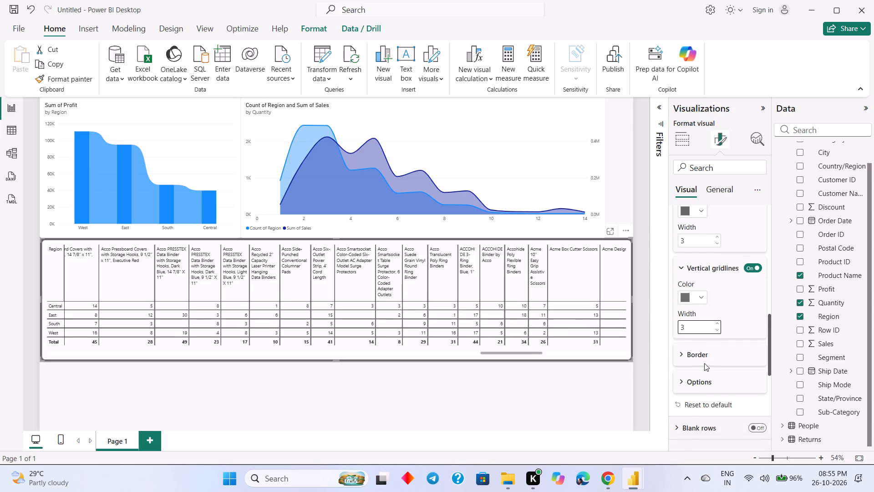
{"action": "left_click", "coordinate": [702, 356]}
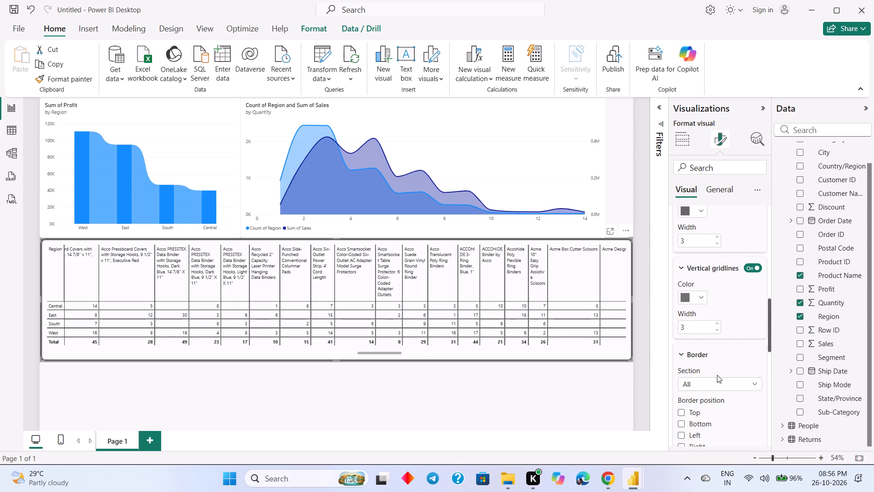
{"action": "scroll", "coordinate": [717, 375], "scroll_direction": "down", "scroll_amount": 3}
{"action": "left_click", "coordinate": [681, 356]}
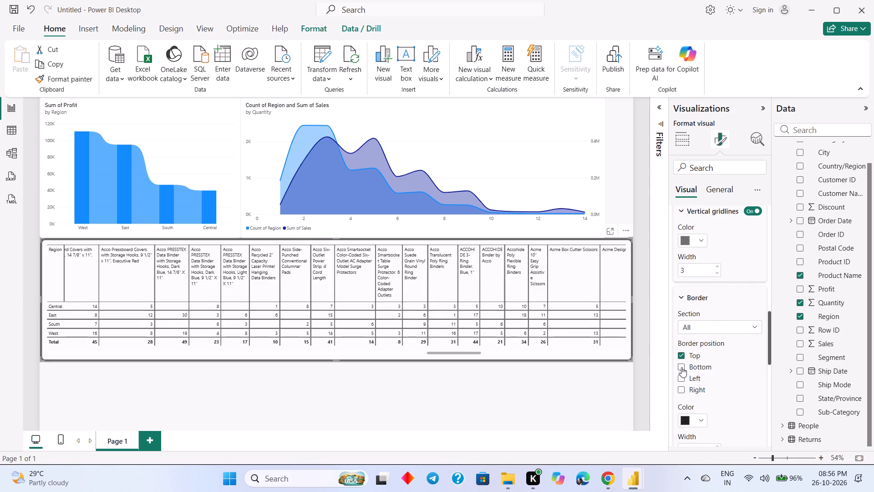
{"action": "left_click", "coordinate": [681, 367]}
{"action": "left_click", "coordinate": [681, 379]}
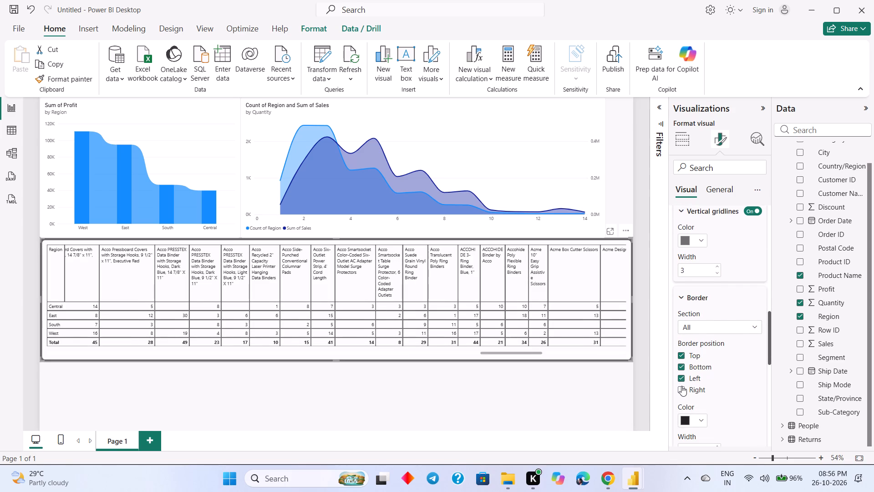
{"action": "left_click", "coordinate": [681, 386]}
{"action": "left_click", "coordinate": [565, 400]}
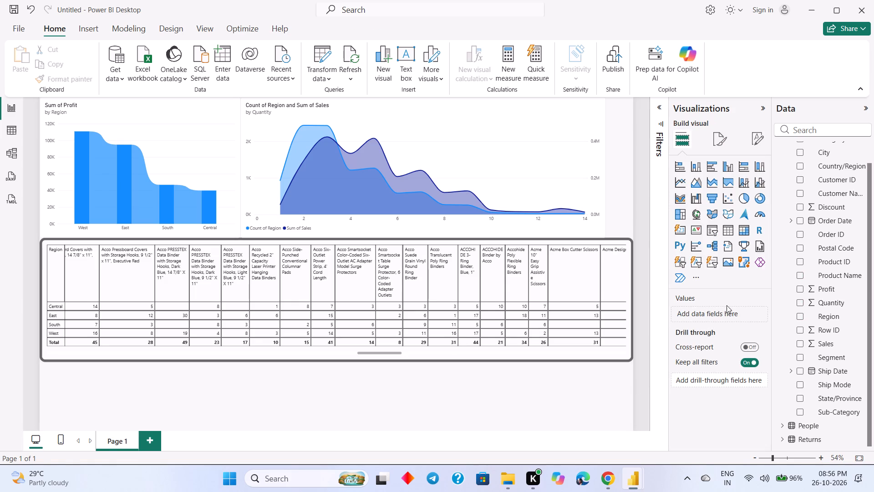
Select the matrix and move it slightly down the page, away from the charts above.
{"action": "left_click", "coordinate": [593, 354]}
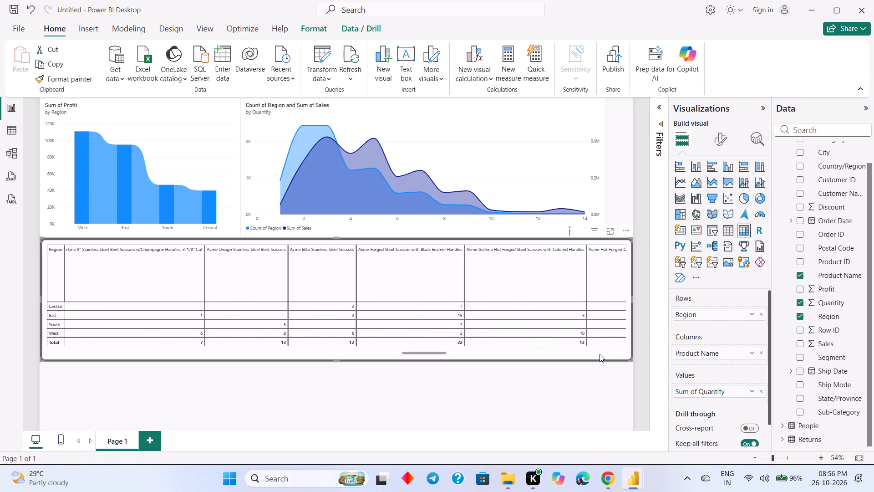
{"action": "left_click", "coordinate": [600, 354]}
{"action": "left_click", "coordinate": [600, 354]}
{"action": "left_click_drag", "start_coordinate": [600, 354], "coordinate": [346, 360]}
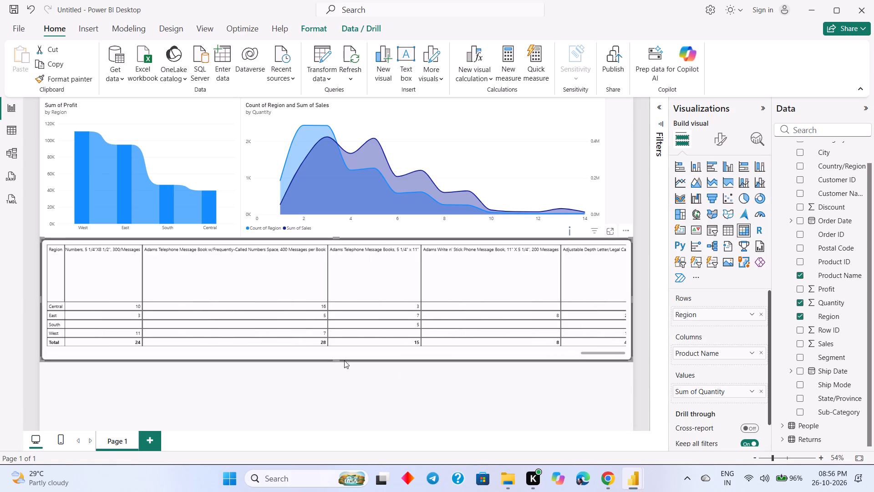
{"action": "left_click_drag", "start_coordinate": [226, 357], "coordinate": [214, 357]}
{"action": "left_click_drag", "start_coordinate": [191, 356], "coordinate": [204, 361]}
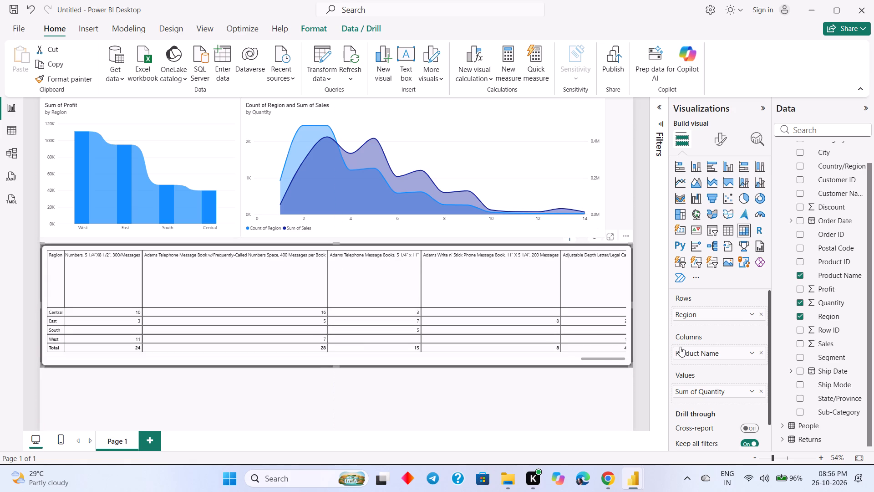
Look across the matrix's product columns to examine the gridlines, borders and header wrapping.
{"action": "left_click_drag", "start_coordinate": [608, 359], "coordinate": [161, 369]}
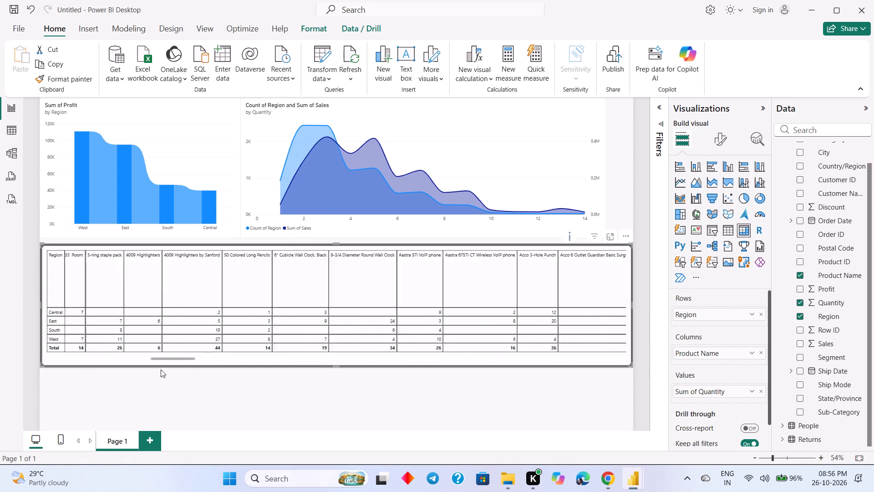
{"action": "left_click_drag", "start_coordinate": [161, 369], "coordinate": [76, 368]}
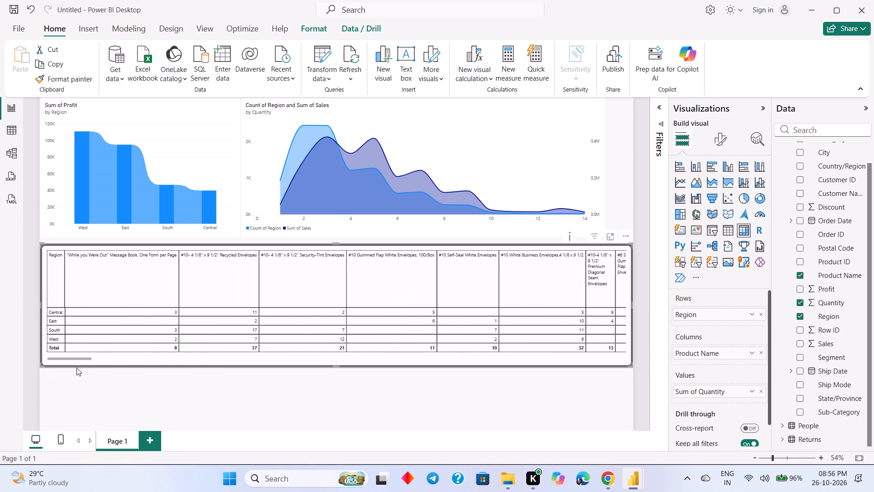
{"action": "left_click_drag", "start_coordinate": [76, 368], "coordinate": [115, 361]}
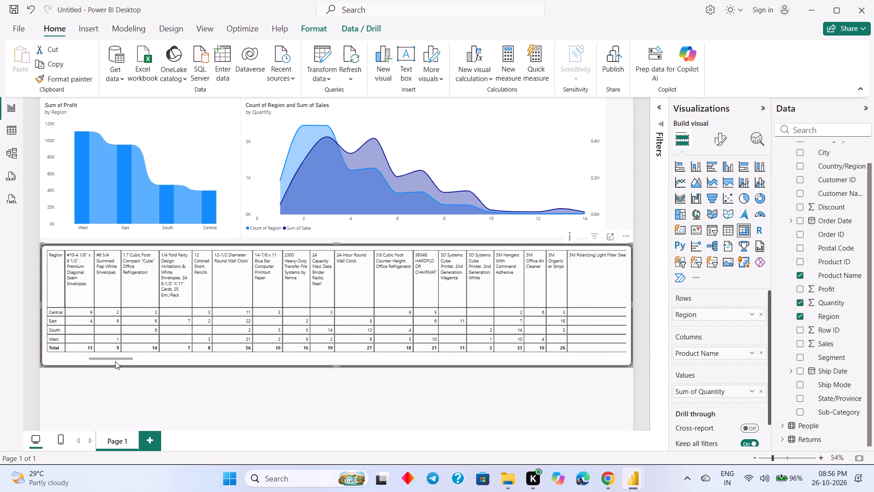
{"action": "left_click_drag", "start_coordinate": [115, 361], "coordinate": [113, 362]}
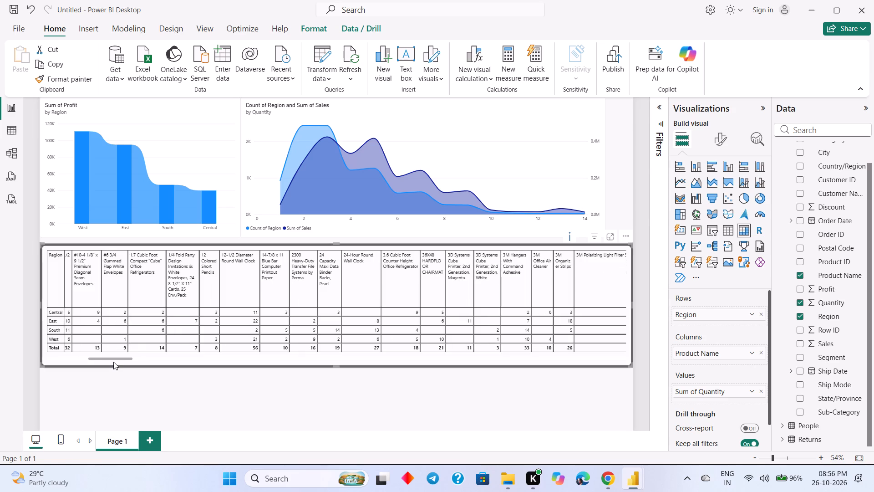
{"action": "left_click_drag", "start_coordinate": [113, 362], "coordinate": [107, 363]}
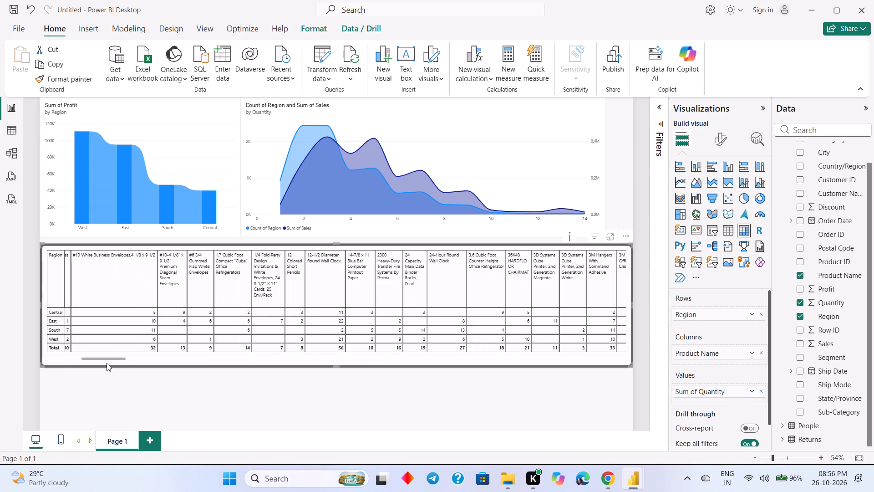
{"action": "left_click_drag", "start_coordinate": [107, 363], "coordinate": [75, 363]}
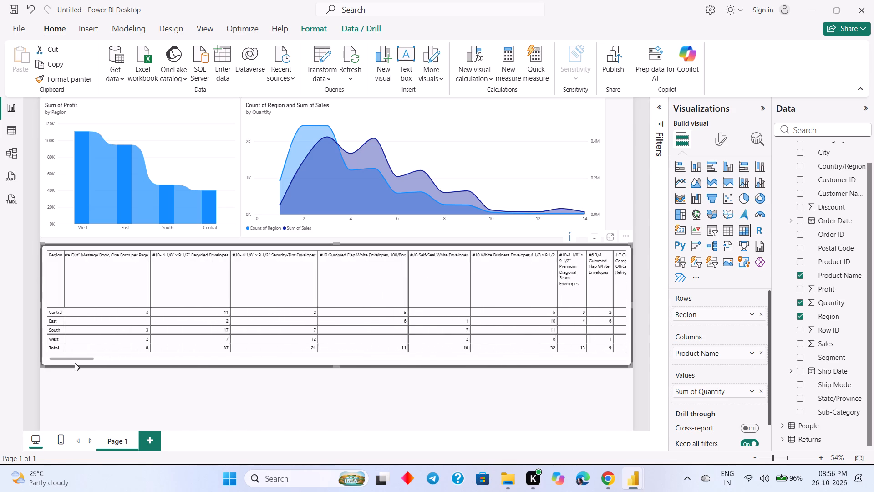
{"action": "left_click_drag", "start_coordinate": [75, 363], "coordinate": [209, 340]}
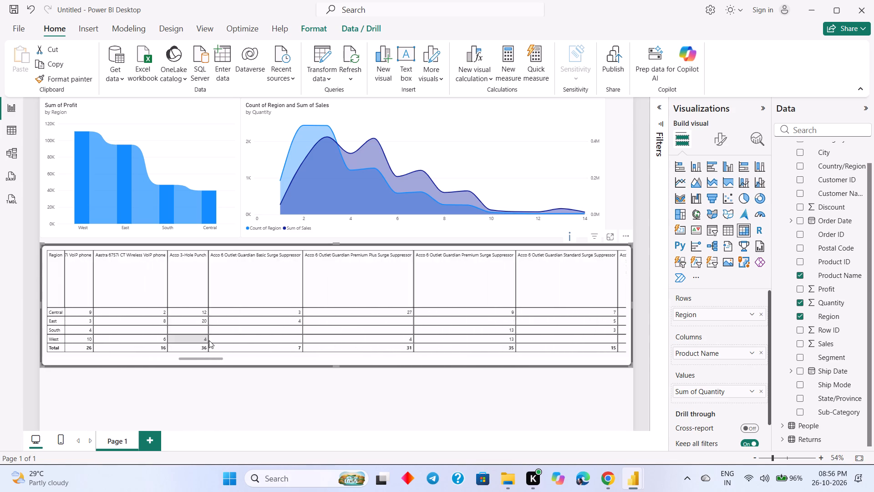
{"action": "left_click_drag", "start_coordinate": [209, 340], "coordinate": [392, 329]}
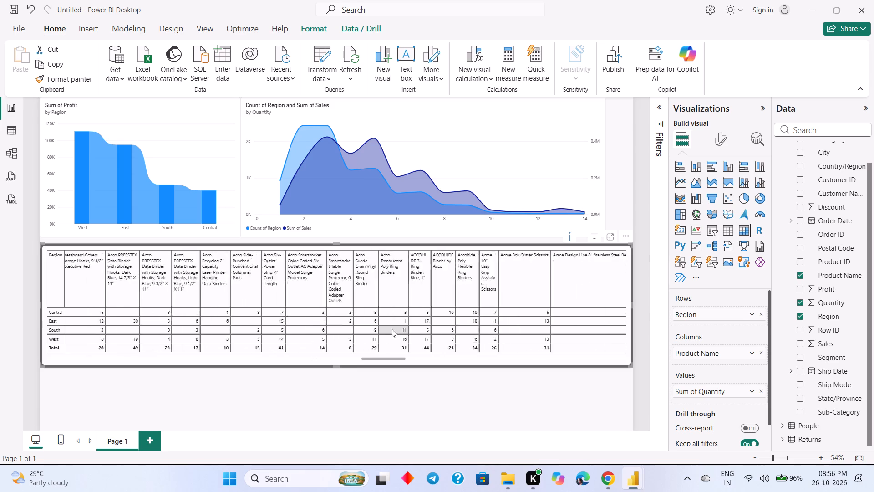
{"action": "left_click_drag", "start_coordinate": [392, 329], "coordinate": [381, 328]}
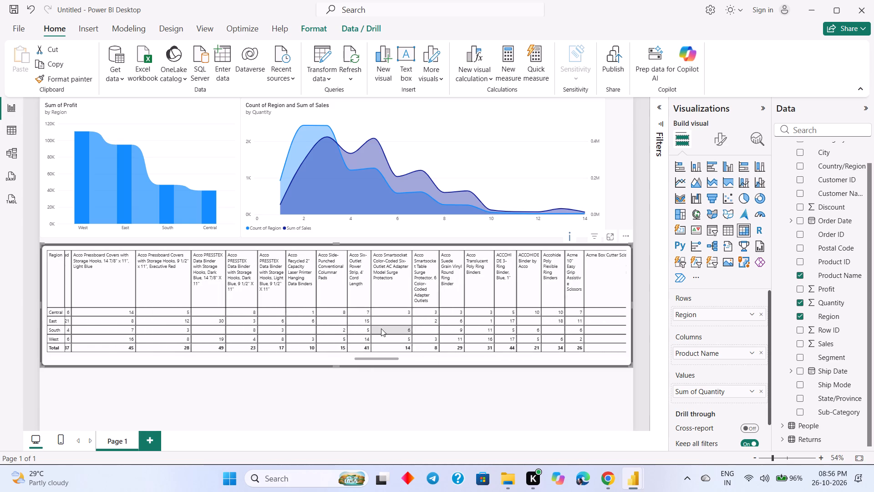
{"action": "left_click_drag", "start_coordinate": [381, 328], "coordinate": [388, 328]}
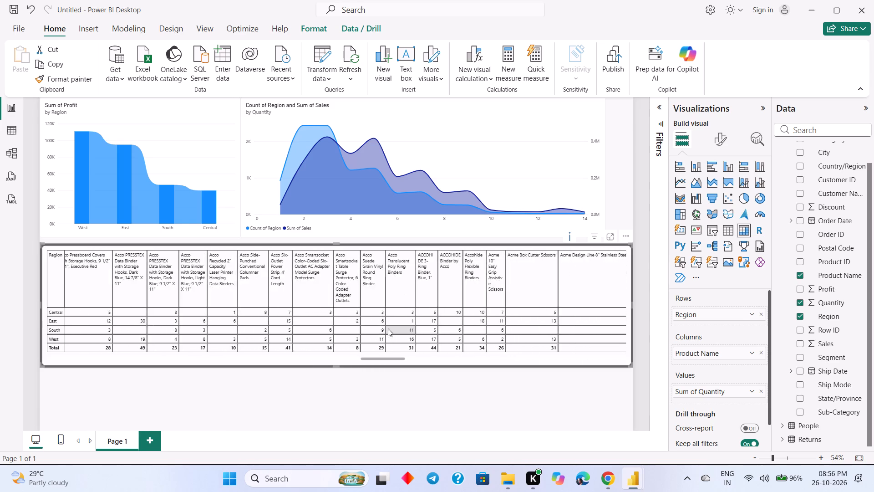
{"action": "left_click_drag", "start_coordinate": [388, 328], "coordinate": [379, 329]}
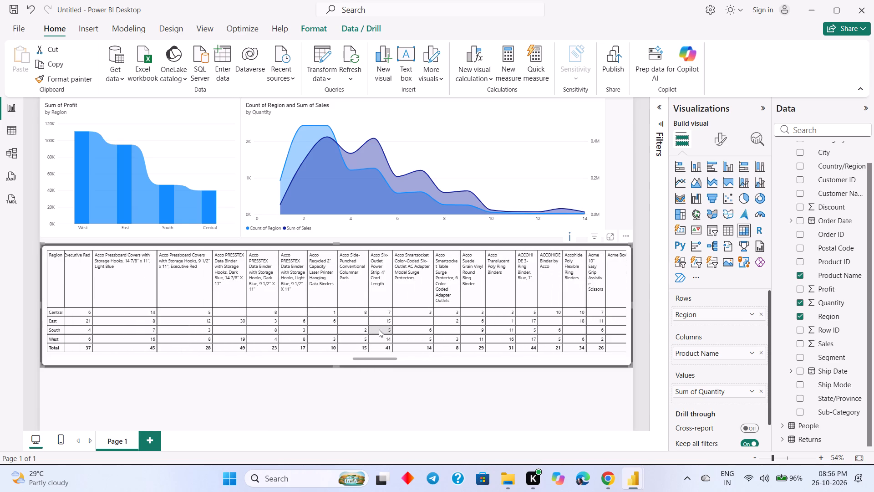
{"action": "left_click_drag", "start_coordinate": [379, 329], "coordinate": [372, 331]}
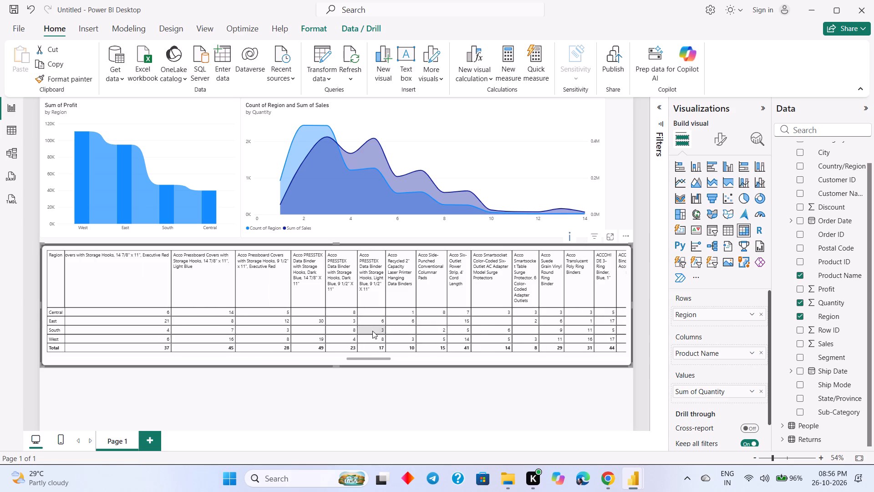
{"action": "left_click_drag", "start_coordinate": [372, 331], "coordinate": [370, 332]}
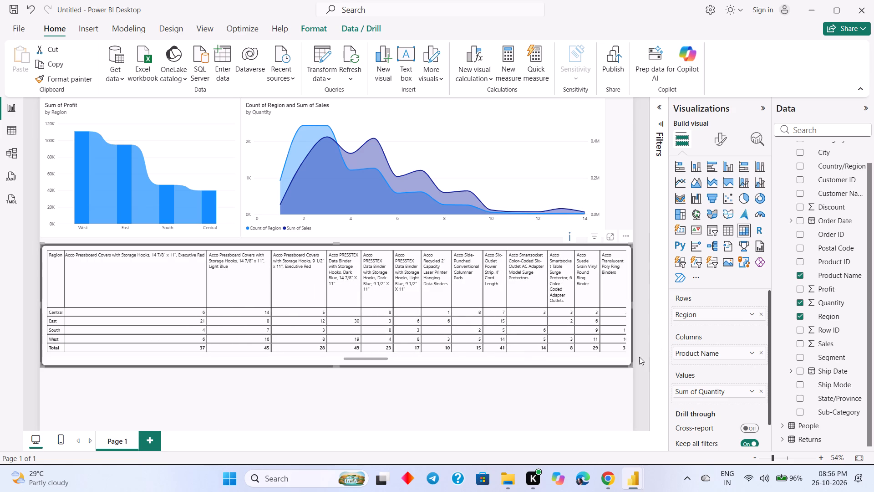
Set the matrix's column header font size to 9, keeping the Segoe UI font.
{"action": "left_click", "coordinate": [720, 138]}
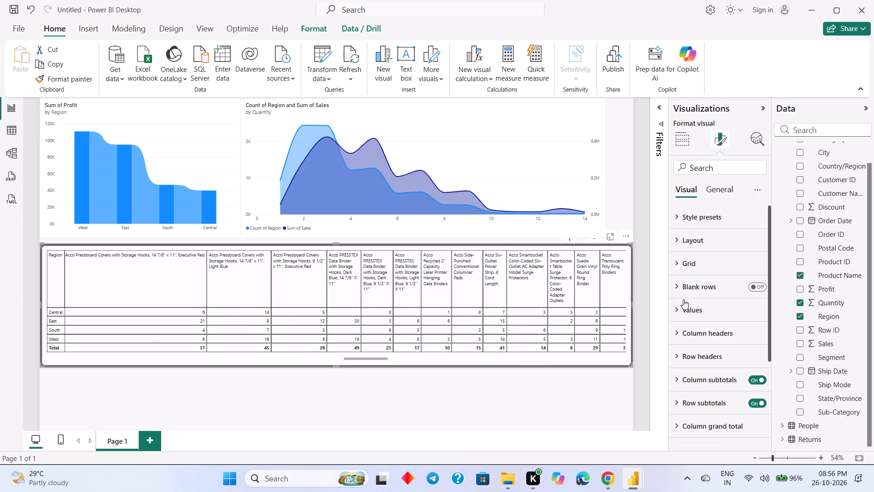
{"action": "left_click", "coordinate": [691, 329]}
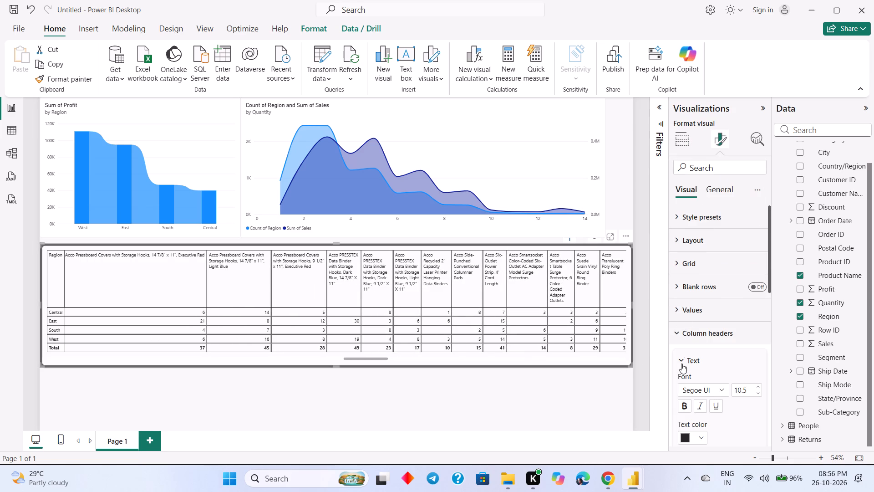
{"action": "scroll", "coordinate": [681, 364], "scroll_direction": "down", "scroll_amount": 3}
{"action": "left_click", "coordinate": [710, 336]}
{"action": "scroll", "coordinate": [721, 346], "scroll_direction": "down", "scroll_amount": 1}
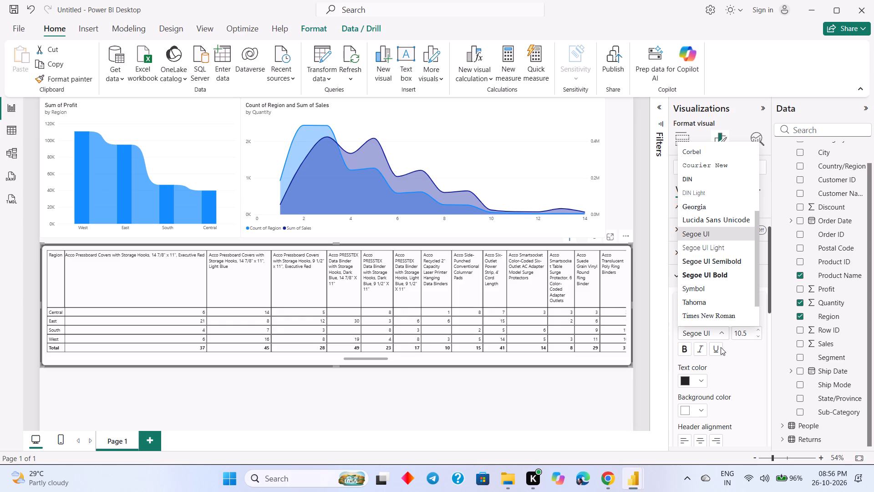
{"action": "scroll", "coordinate": [721, 347], "scroll_direction": "down", "scroll_amount": 1}
{"action": "left_click", "coordinate": [737, 377]}
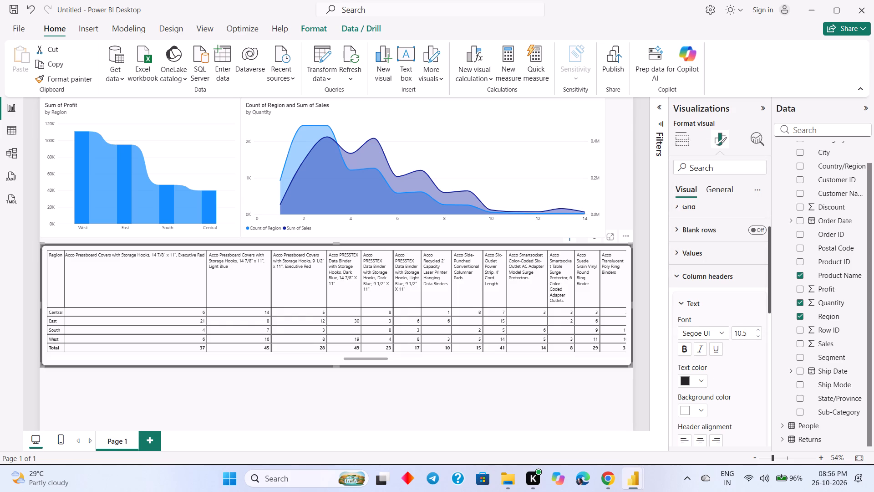
{"action": "left_click", "coordinate": [759, 337]}
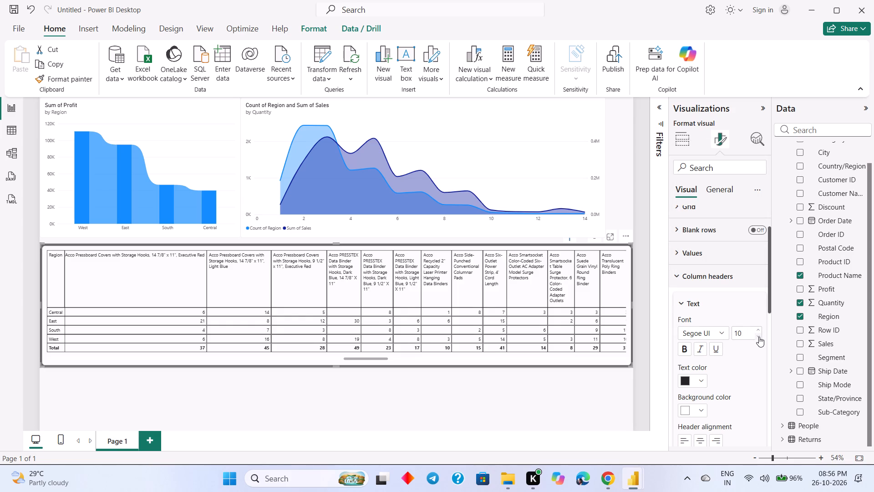
{"action": "left_click", "coordinate": [759, 337]}
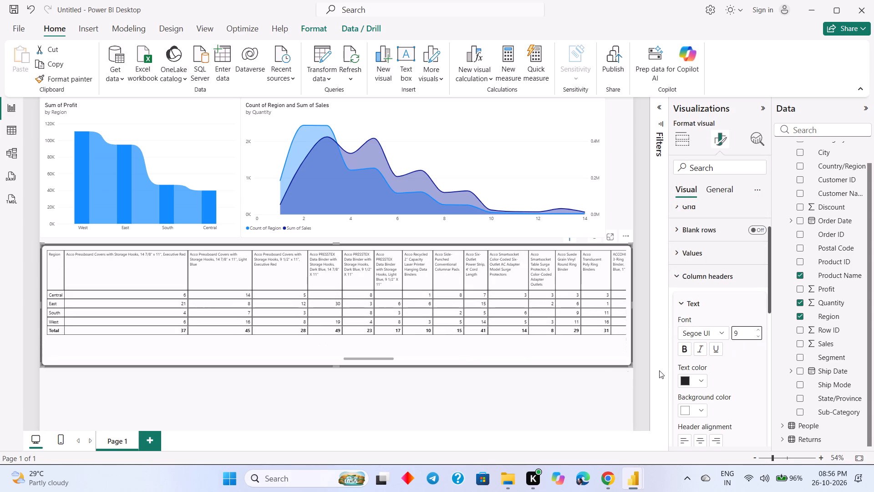
Set the matrix's column header font size to 11, leaving the matrix deselected.
{"action": "double_click", "coordinate": [760, 332]}
{"action": "scroll", "coordinate": [727, 356], "scroll_direction": "down", "scroll_amount": 2}
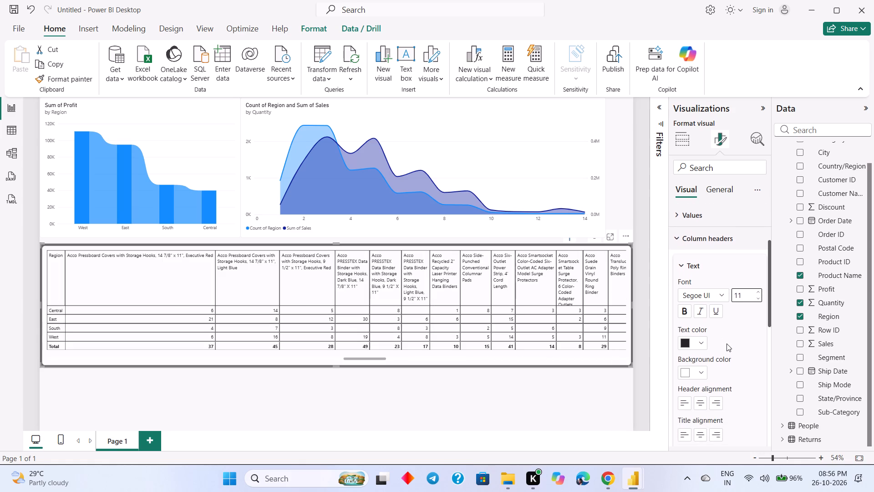
{"action": "scroll", "coordinate": [726, 343], "scroll_direction": "down", "scroll_amount": 11}
{"action": "left_click_drag", "start_coordinate": [388, 412], "coordinate": [384, 412]}
{"action": "left_click", "coordinate": [366, 385]}
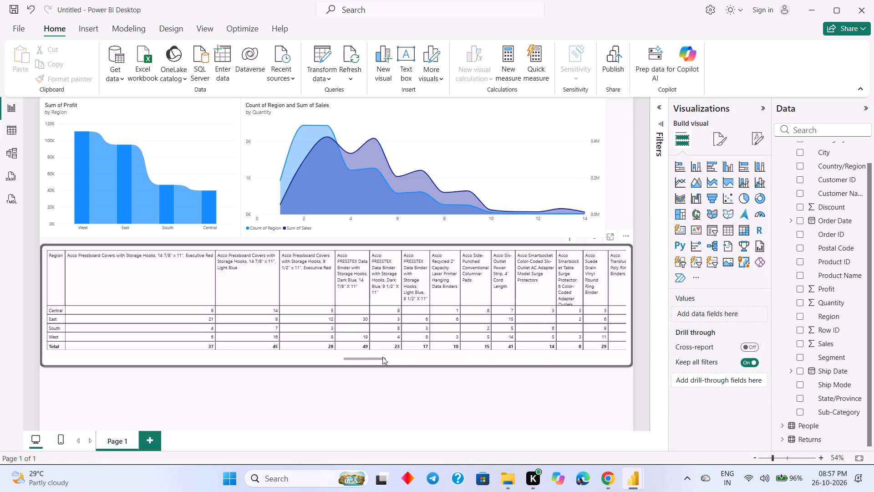
Resize and reposition the matrix so it spans the page width directly beneath the charts, with all region rows and the total row showing.
{"action": "left_click", "coordinate": [630, 362]}
{"action": "left_click_drag", "start_coordinate": [631, 363], "coordinate": [618, 352]}
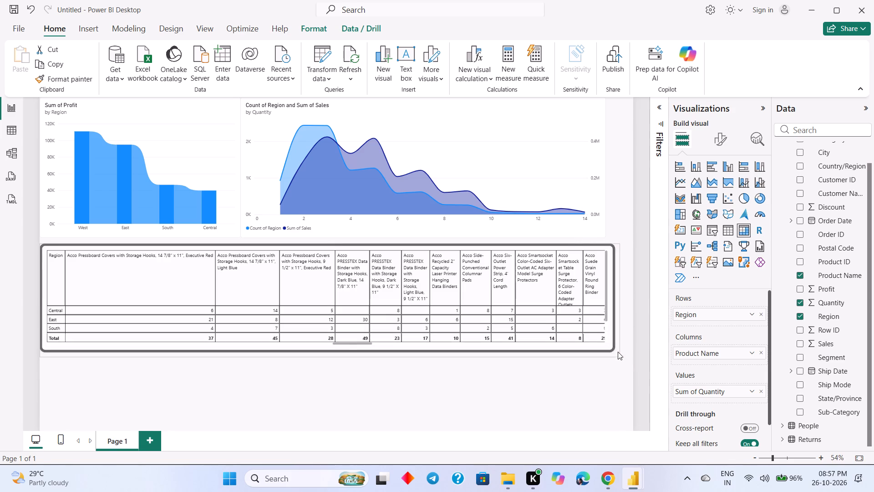
{"action": "left_click_drag", "start_coordinate": [618, 352], "coordinate": [631, 350]}
{"action": "left_click", "coordinate": [535, 391]}
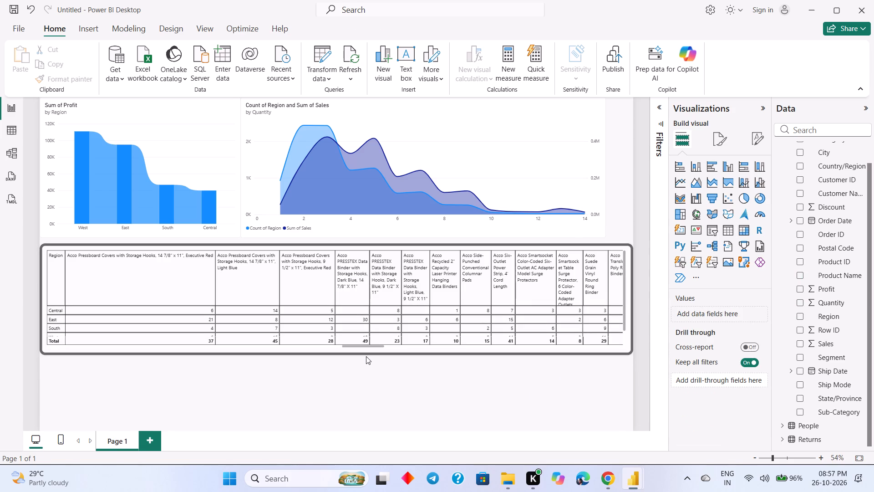
{"action": "left_click_drag", "start_coordinate": [366, 354], "coordinate": [366, 362]}
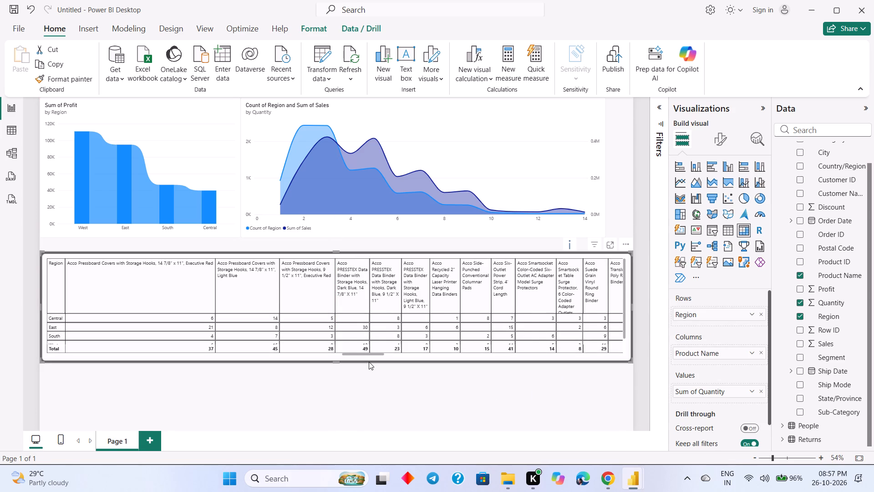
{"action": "left_click_drag", "start_coordinate": [371, 295], "coordinate": [366, 287]}
{"action": "left_click_drag", "start_coordinate": [335, 252], "coordinate": [333, 240]}
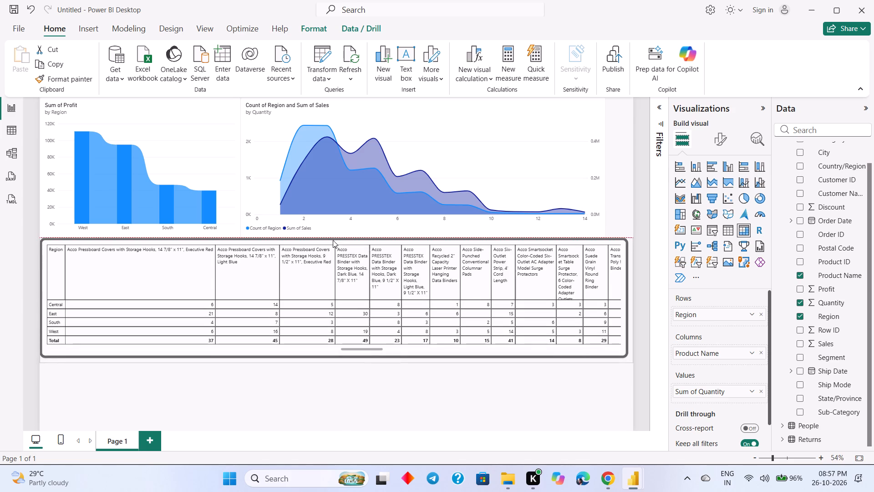
{"action": "left_click_drag", "start_coordinate": [333, 240], "coordinate": [333, 240]}
{"action": "left_click", "coordinate": [384, 381]}
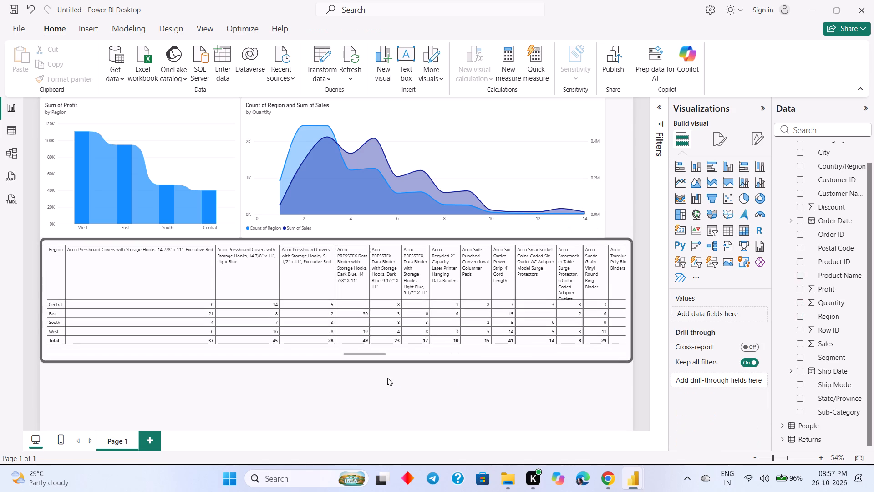
Insert a slicer in the empty area below the matrix and assign the Region field to it.
{"action": "left_click", "coordinate": [706, 231]}
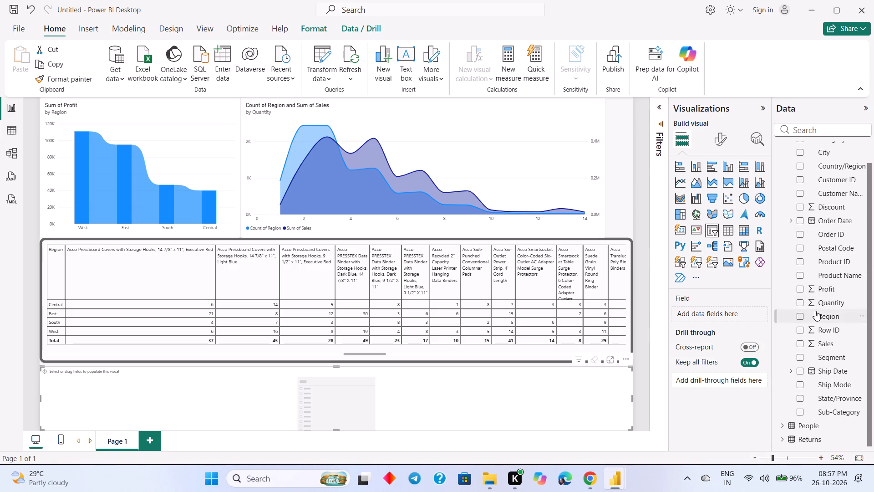
{"action": "left_click_drag", "start_coordinate": [823, 313], "coordinate": [730, 316]}
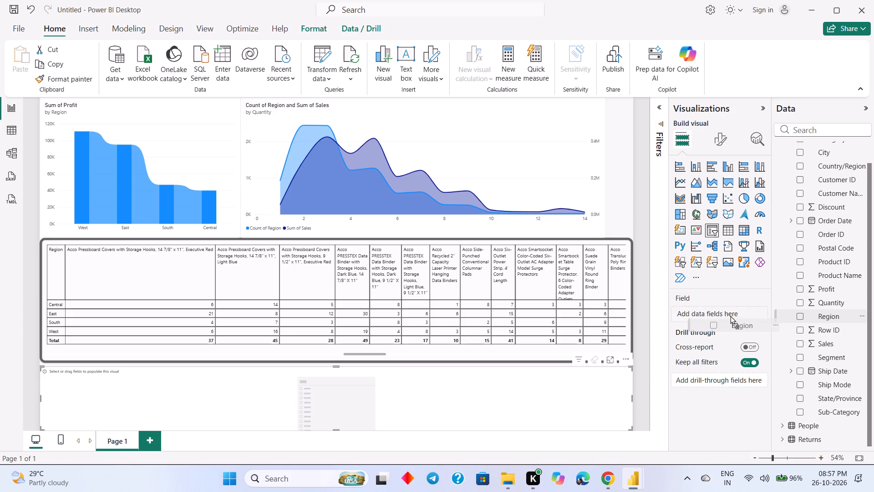
{"action": "left_click_drag", "start_coordinate": [730, 316], "coordinate": [724, 310]}
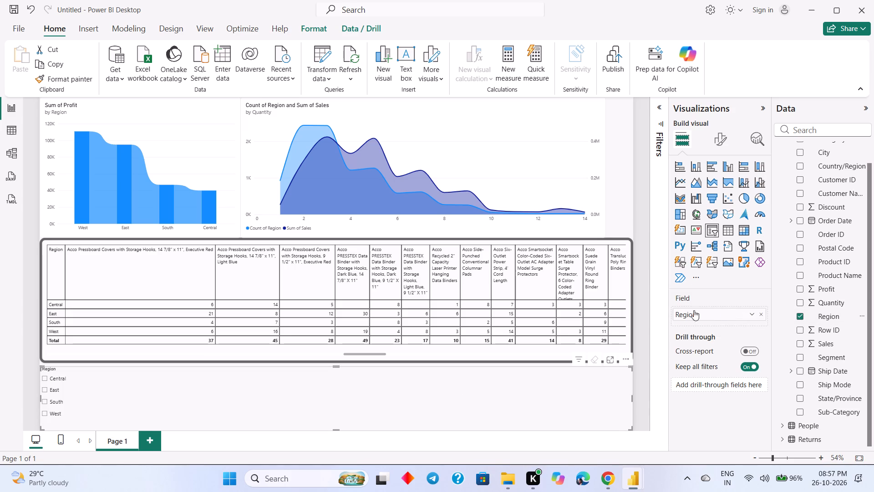
Change the Region slicer's style to Tile in its slicer settings.
{"action": "left_click", "coordinate": [719, 138]}
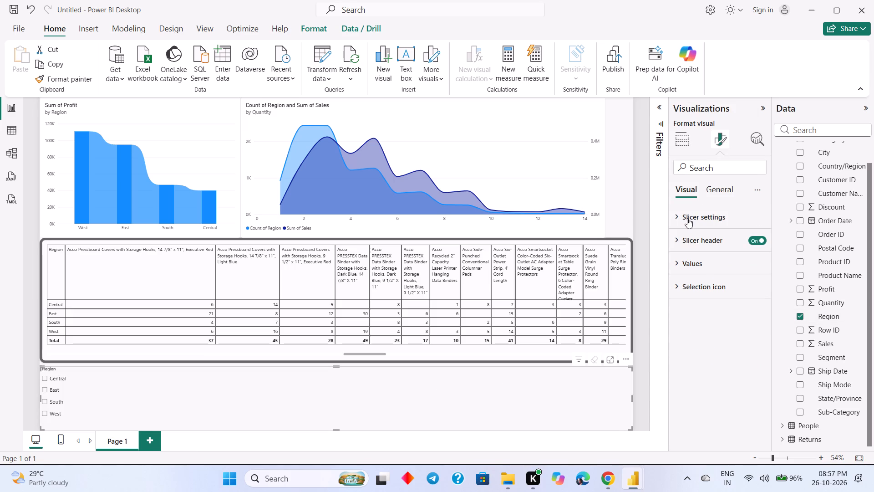
{"action": "left_click", "coordinate": [687, 218]}
{"action": "left_click", "coordinate": [700, 272]}
{"action": "left_click", "coordinate": [706, 299]}
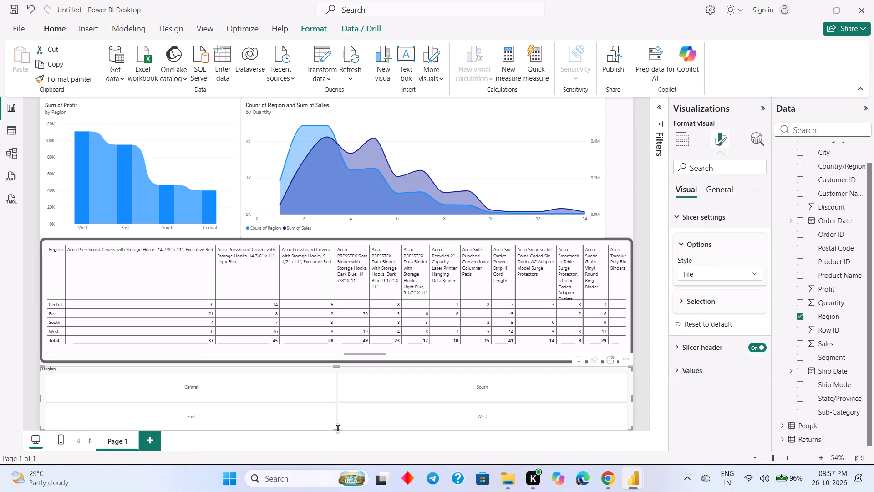
Shorten the Region slicer slightly by raising its bottom edge.
{"action": "left_click_drag", "start_coordinate": [336, 430], "coordinate": [335, 425]}
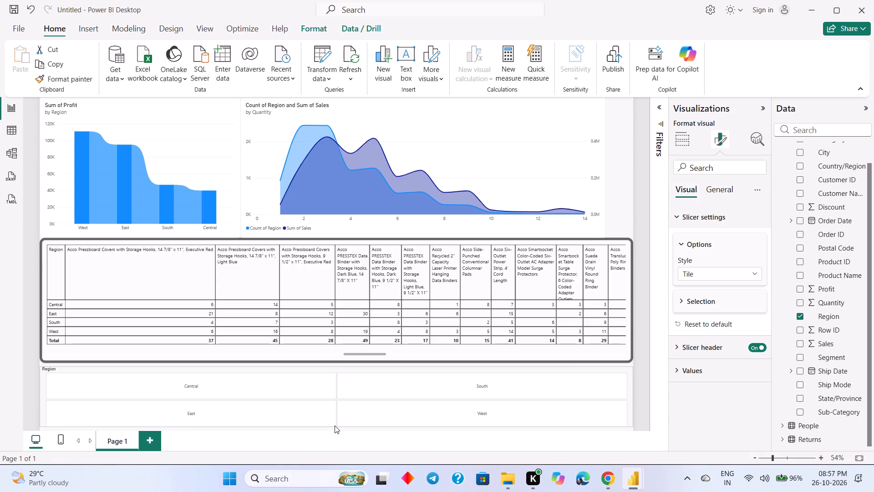
{"action": "left_click_drag", "start_coordinate": [335, 425], "coordinate": [334, 425]}
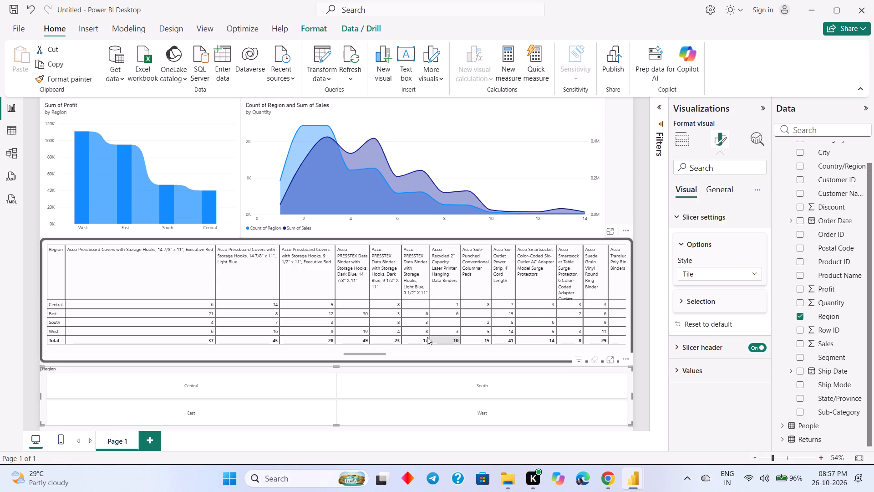
{"action": "left_click", "coordinate": [336, 357]}
{"action": "left_click", "coordinate": [336, 355]}
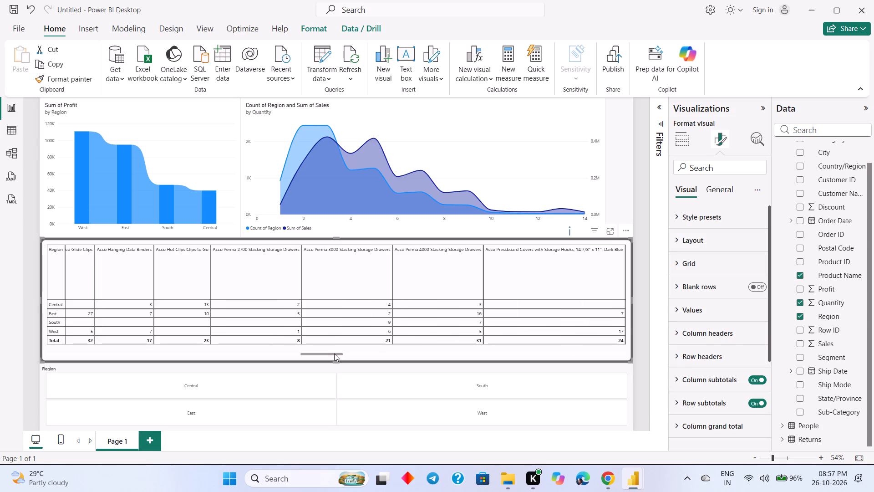
Narrow the Count of Region and Sum of Sales area chart from its right edge to free space beside it.
{"action": "left_click", "coordinate": [452, 172]}
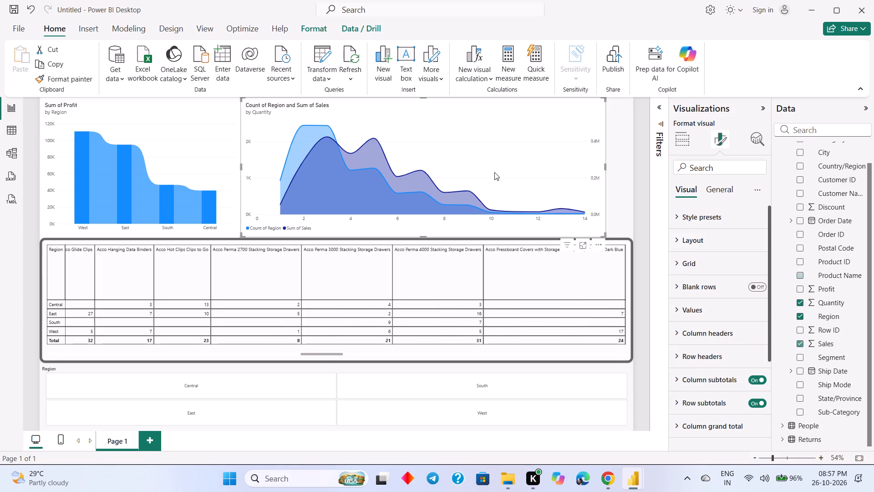
{"action": "left_click_drag", "start_coordinate": [605, 164], "coordinate": [538, 165]}
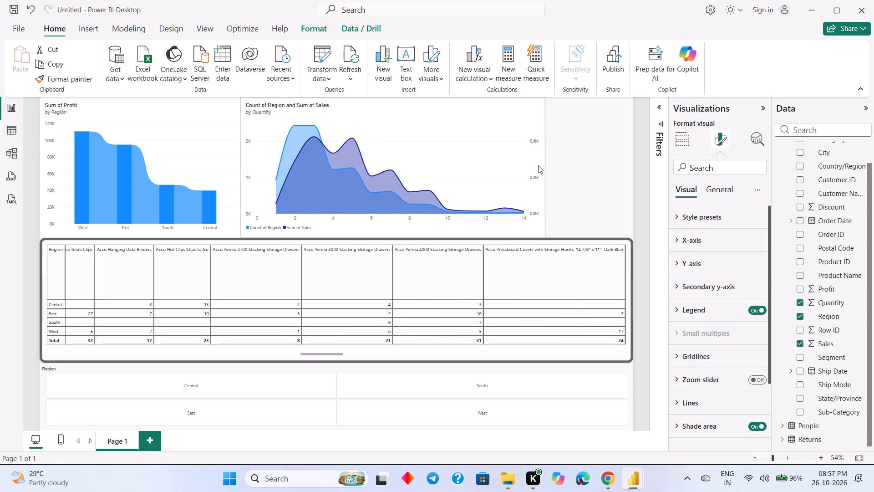
{"action": "left_click_drag", "start_coordinate": [538, 165], "coordinate": [461, 190]}
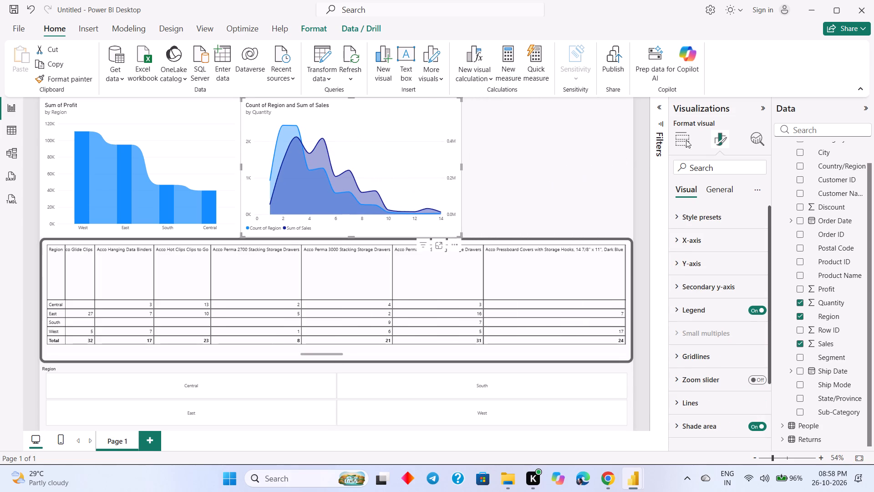
Add a donut chart beside the area chart with Order ID as legend and the count of Product Name as values.
{"action": "left_click", "coordinate": [694, 137]}
{"action": "left_click", "coordinate": [687, 137]}
{"action": "left_click", "coordinate": [613, 165]}
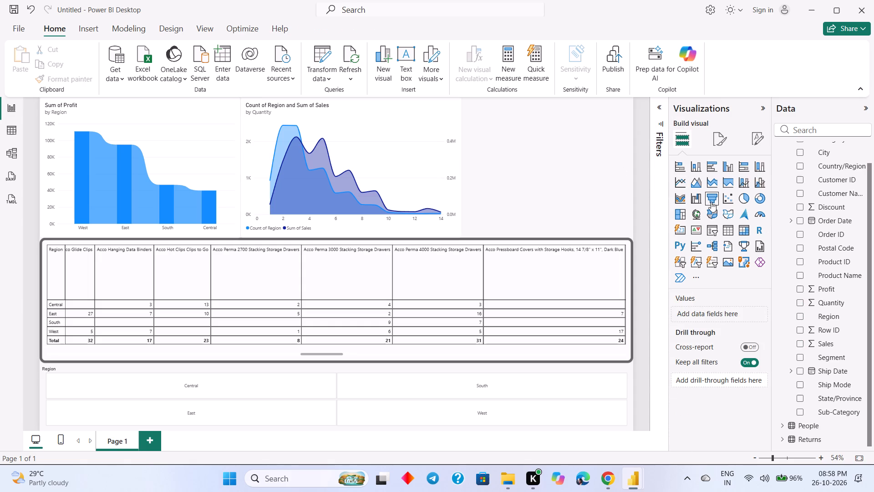
{"action": "left_click", "coordinate": [758, 202]}
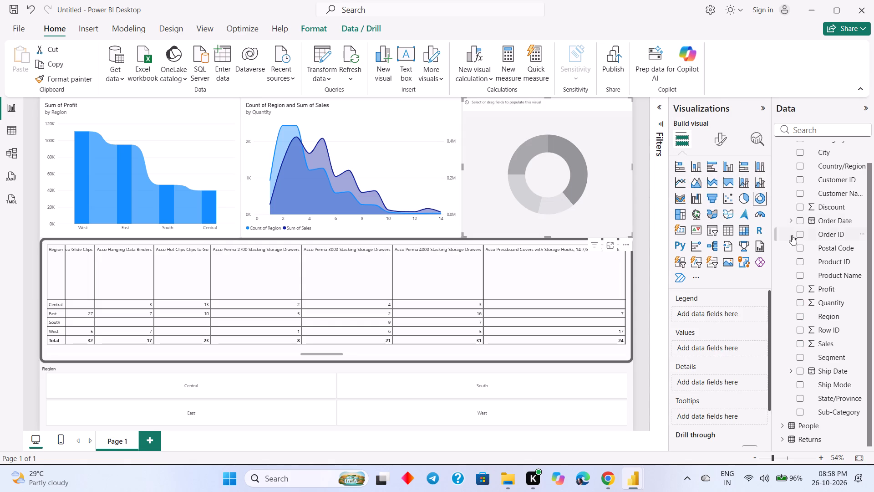
{"action": "left_click_drag", "start_coordinate": [808, 239], "coordinate": [704, 322]}
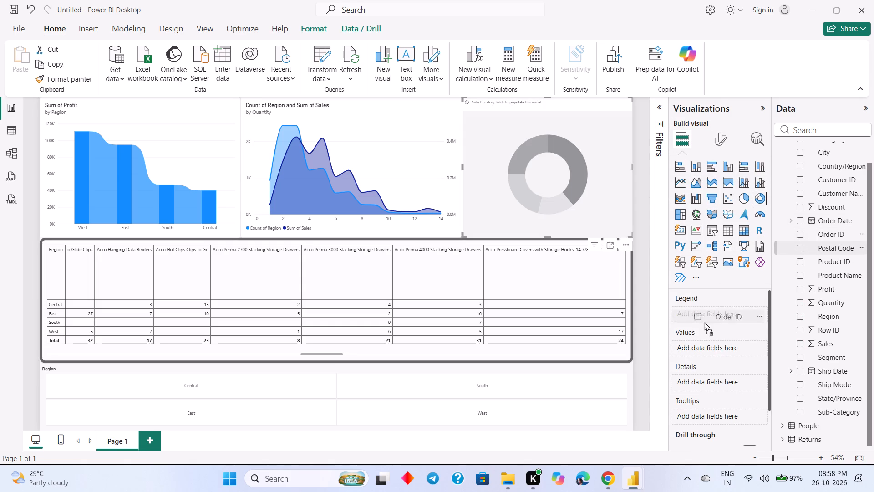
{"action": "left_click_drag", "start_coordinate": [704, 322], "coordinate": [702, 318]}
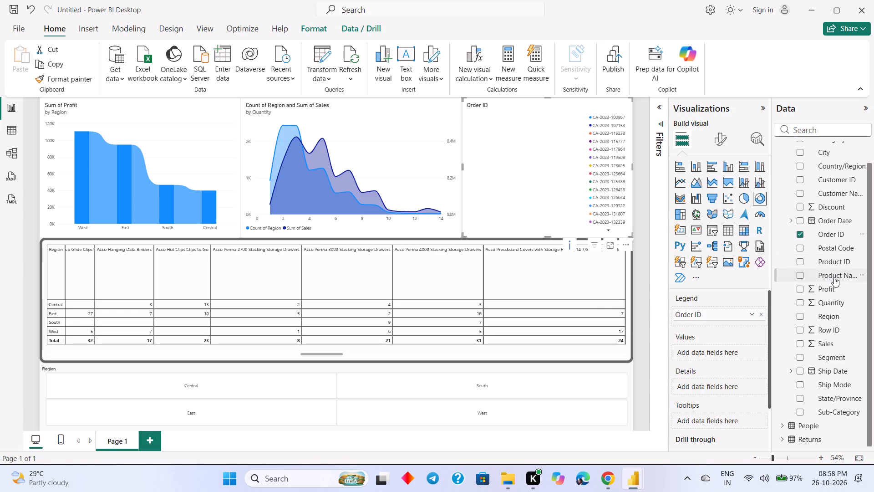
{"action": "left_click_drag", "start_coordinate": [833, 277], "coordinate": [726, 355]}
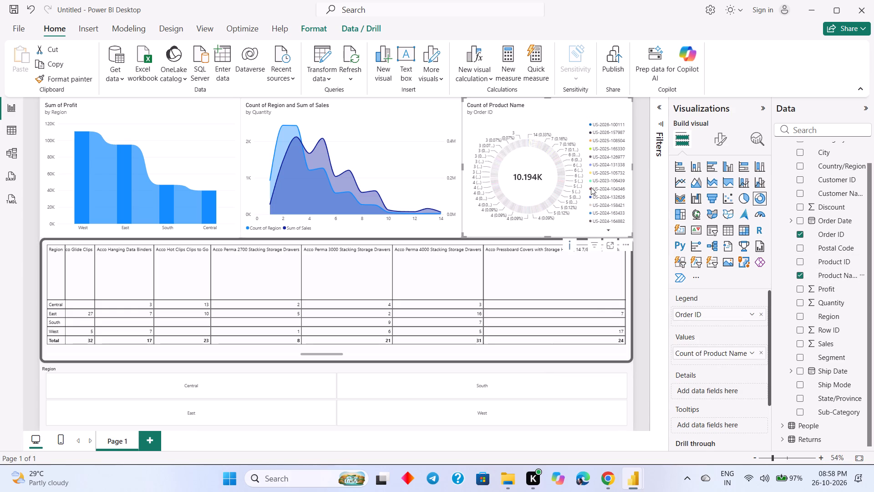
{"action": "left_click", "coordinate": [587, 207]}
Shift the matrix slightly up the page and bring its earliest product columns back into view.
{"action": "left_click_drag", "start_coordinate": [446, 339], "coordinate": [511, 333]}
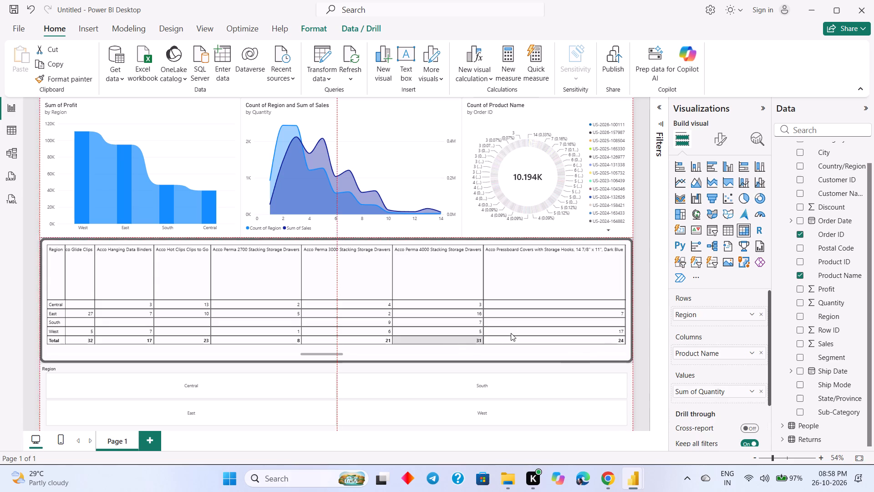
{"action": "left_click_drag", "start_coordinate": [511, 333], "coordinate": [513, 333]}
{"action": "left_click_drag", "start_coordinate": [314, 349], "coordinate": [295, 345]}
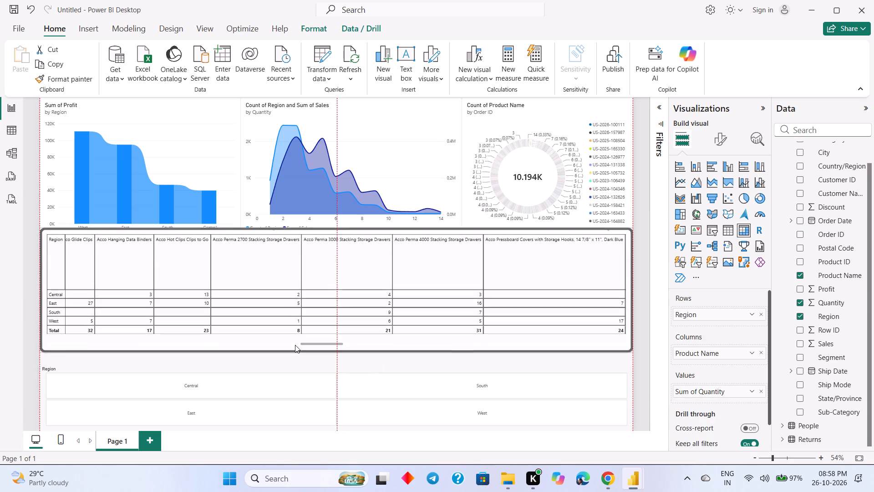
{"action": "left_click_drag", "start_coordinate": [295, 345], "coordinate": [295, 345]}
{"action": "left_click_drag", "start_coordinate": [315, 340], "coordinate": [304, 344]}
{"action": "left_click_drag", "start_coordinate": [312, 346], "coordinate": [289, 347]}
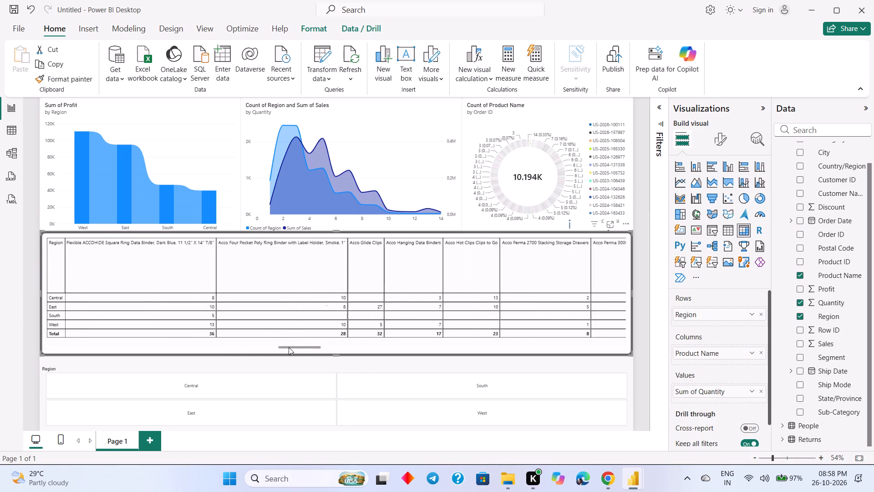
{"action": "left_click_drag", "start_coordinate": [289, 347], "coordinate": [99, 358]}
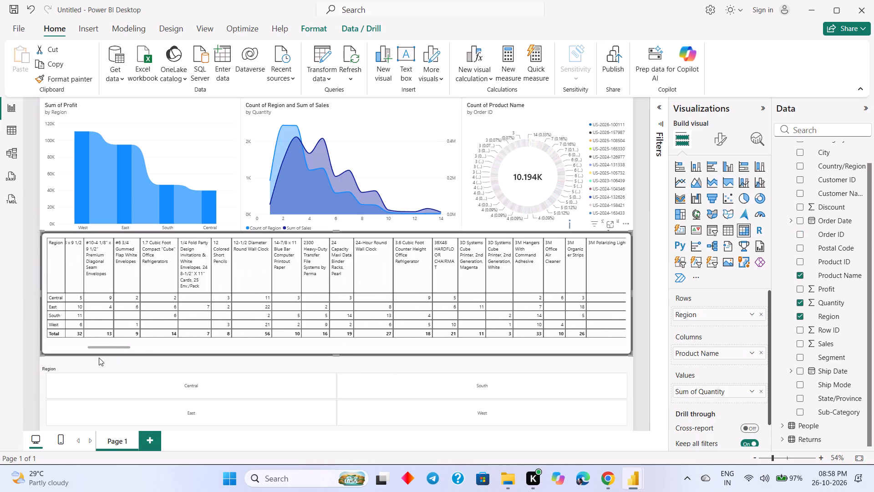
{"action": "left_click_drag", "start_coordinate": [99, 358], "coordinate": [102, 359]}
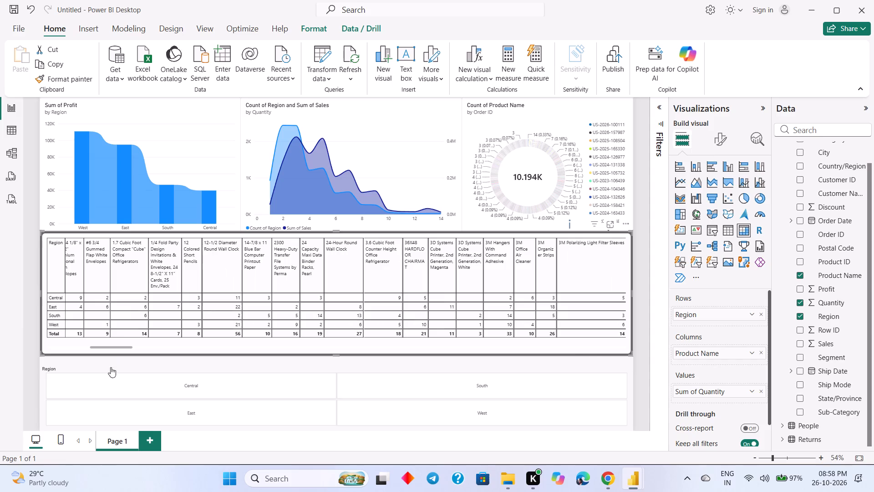
Extend the Region slicer upward from its top edge to close the gap below the matrix.
{"action": "left_click", "coordinate": [543, 369]}
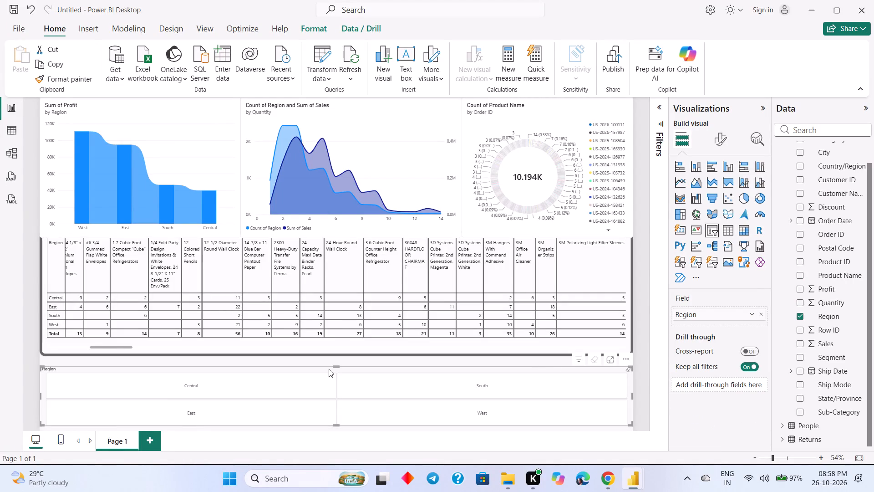
{"action": "left_click_drag", "start_coordinate": [336, 365], "coordinate": [335, 359]}
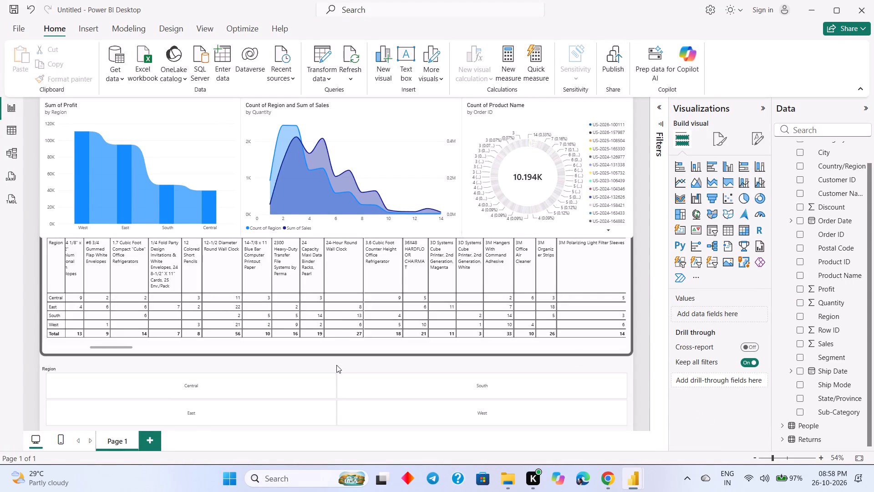
{"action": "left_click", "coordinate": [336, 365]}
{"action": "left_click", "coordinate": [340, 367]}
{"action": "left_click_drag", "start_coordinate": [338, 366], "coordinate": [337, 359]}
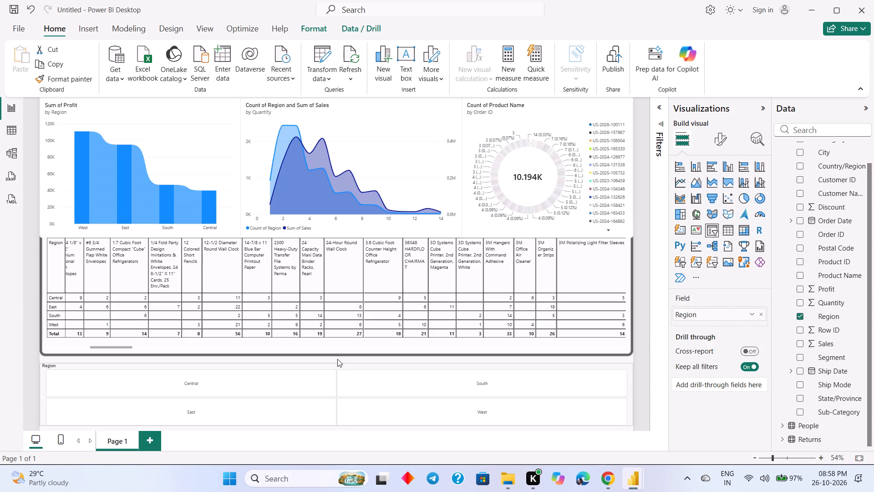
{"action": "left_click_drag", "start_coordinate": [337, 359], "coordinate": [337, 354]}
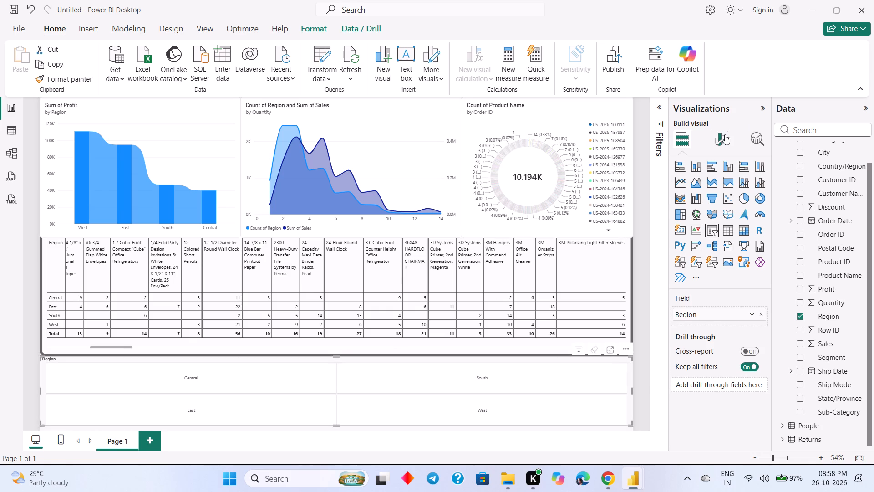
Shorten the region-by-product matrix by raising its bottom edge slightly above the Region slicer.
{"action": "left_click", "coordinate": [343, 345]}
{"action": "left_click_drag", "start_coordinate": [337, 354], "coordinate": [337, 341]}
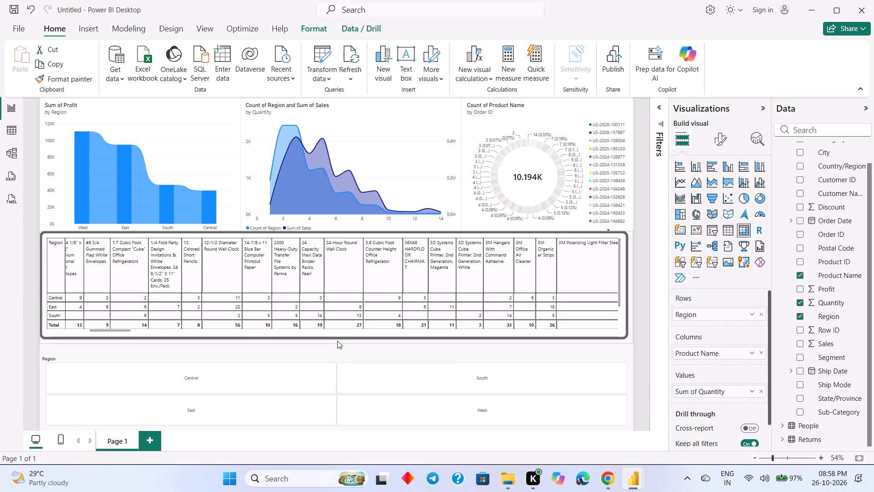
{"action": "left_click_drag", "start_coordinate": [337, 341], "coordinate": [339, 343]}
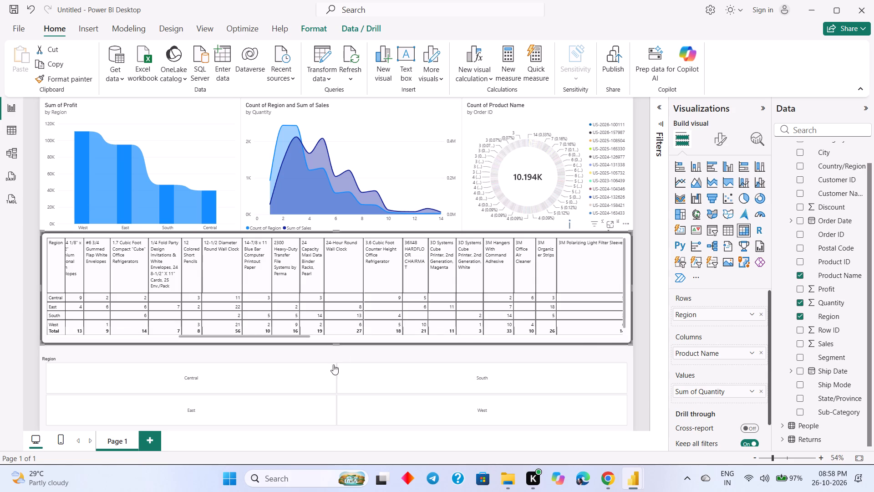
Extend the Region slicer slightly upward from its top edge toward the matrix's new bottom edge.
{"action": "left_click", "coordinate": [332, 359]}
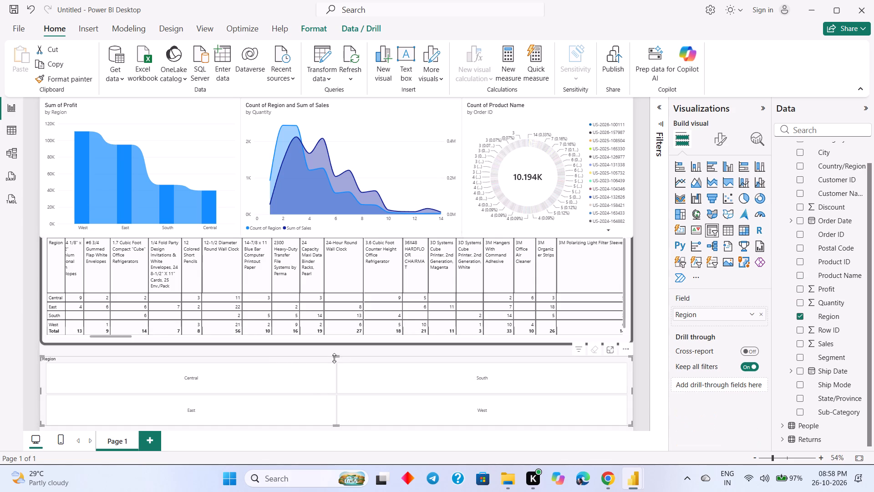
{"action": "left_click_drag", "start_coordinate": [335, 358], "coordinate": [335, 352]}
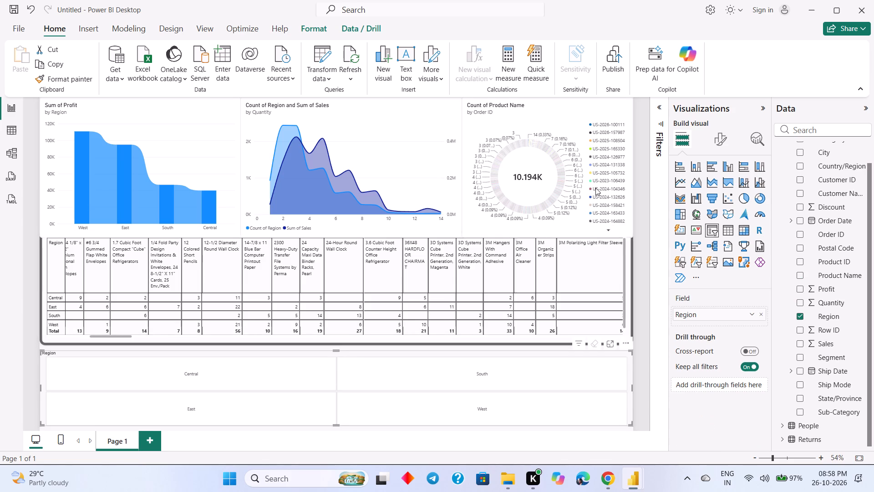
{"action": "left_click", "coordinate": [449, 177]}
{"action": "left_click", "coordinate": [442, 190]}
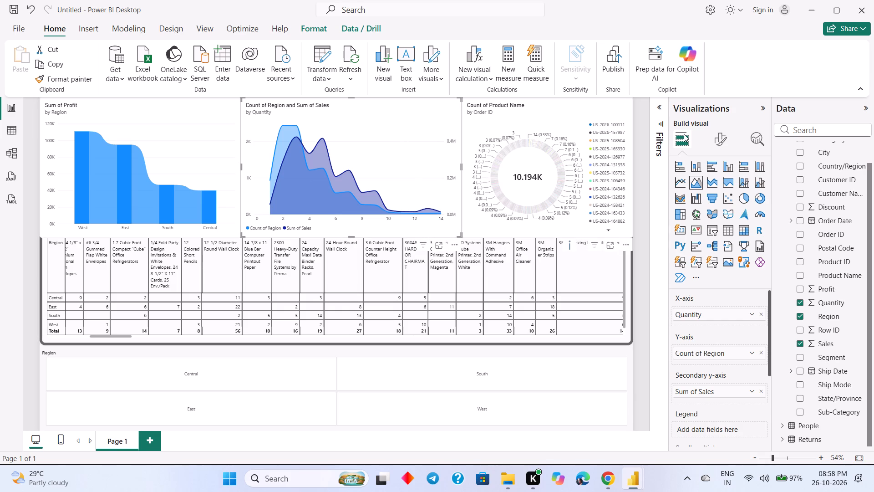
Set the Region slicer's header text size to 22.
{"action": "left_click", "coordinate": [482, 351]}
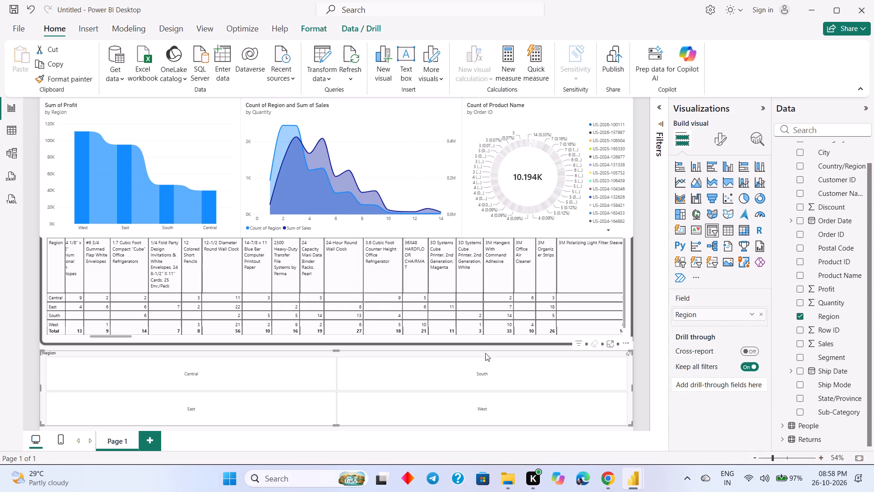
{"action": "left_click", "coordinate": [728, 134]}
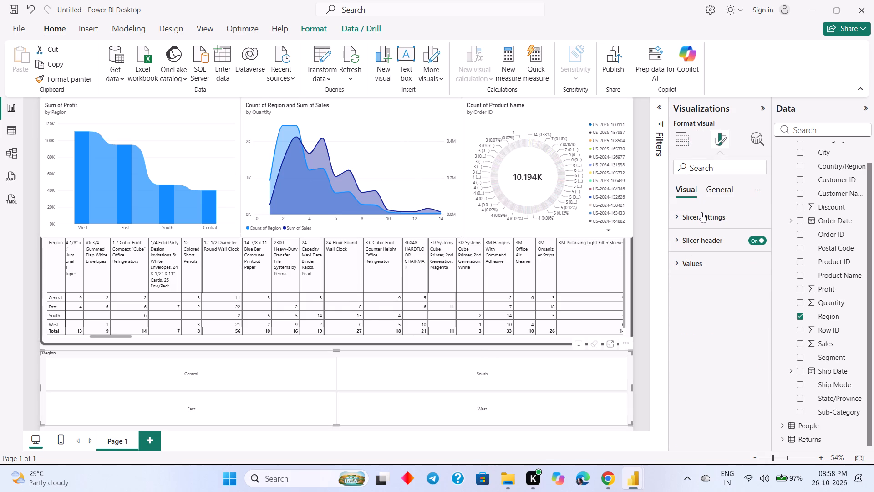
{"action": "left_click", "coordinate": [702, 213]}
{"action": "left_click", "coordinate": [711, 195]}
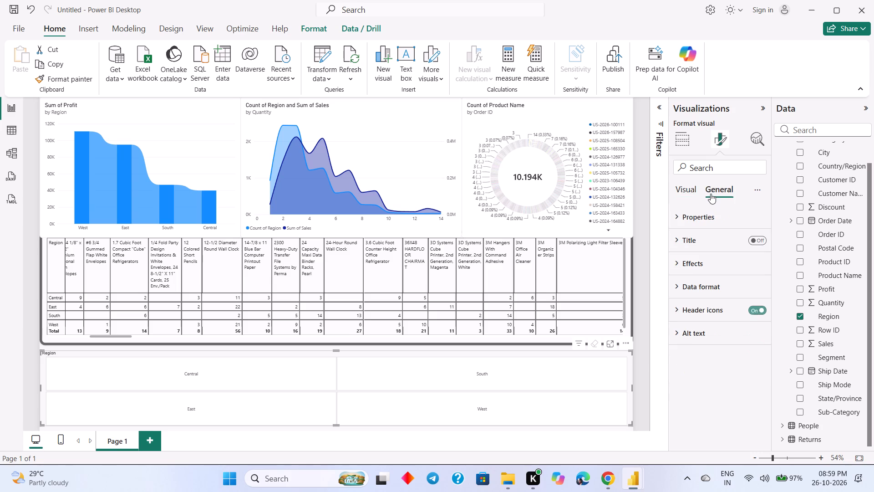
{"action": "left_click", "coordinate": [686, 283]}
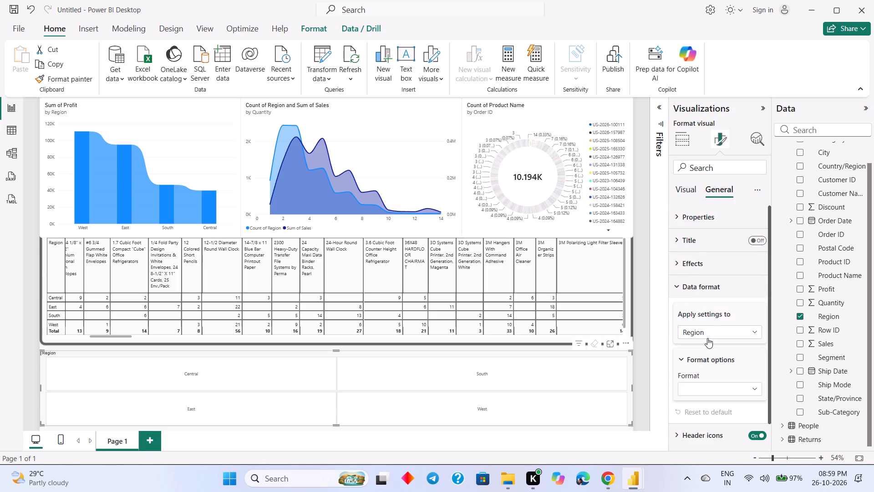
{"action": "left_click", "coordinate": [710, 335]}
{"action": "left_click", "coordinate": [709, 334]}
{"action": "left_click", "coordinate": [691, 185]}
{"action": "left_click", "coordinate": [690, 222]}
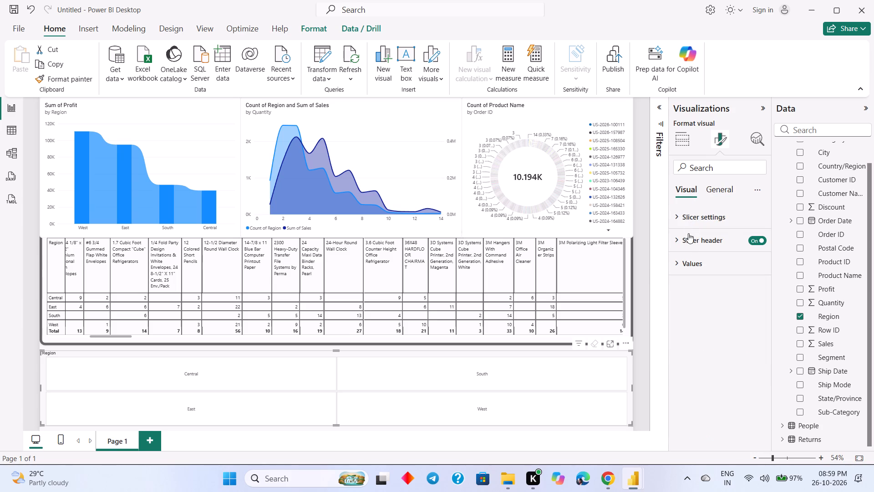
{"action": "left_click", "coordinate": [682, 239]}
{"action": "scroll", "coordinate": [707, 295], "scroll_direction": "down", "scroll_amount": 2}
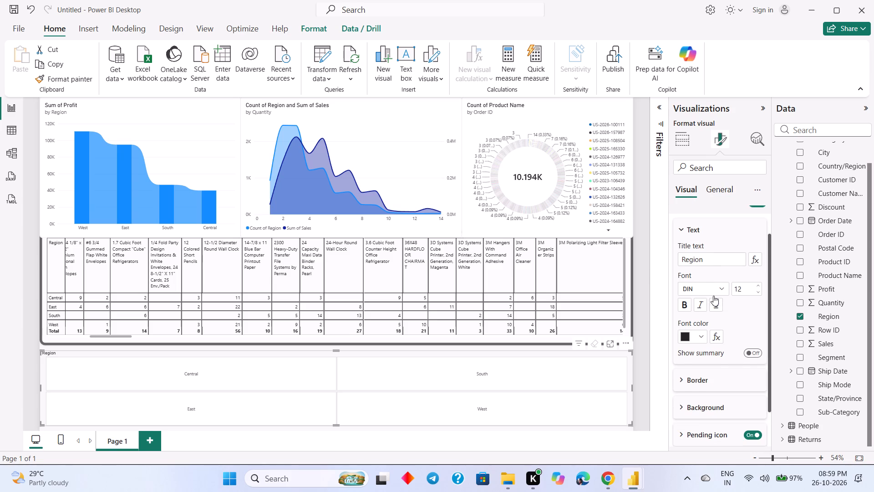
{"action": "triple_click", "coordinate": [759, 287]}
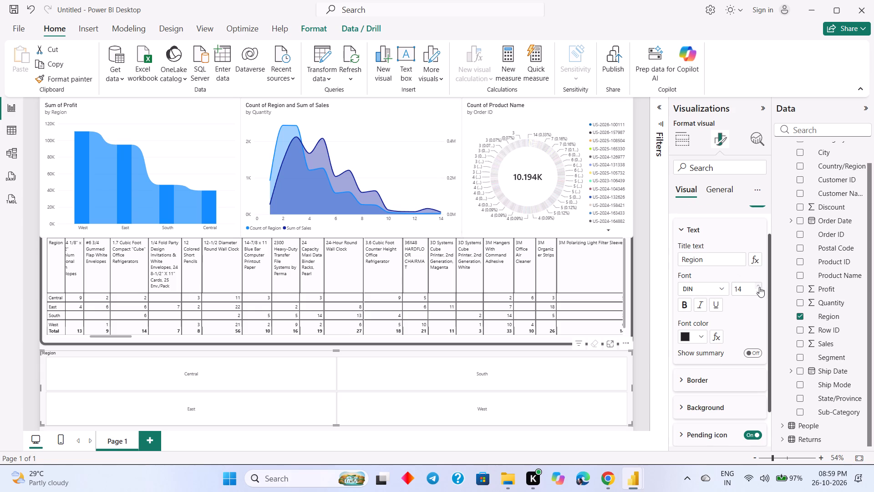
{"action": "triple_click", "coordinate": [759, 287]}
{"action": "triple_click", "coordinate": [758, 287]}
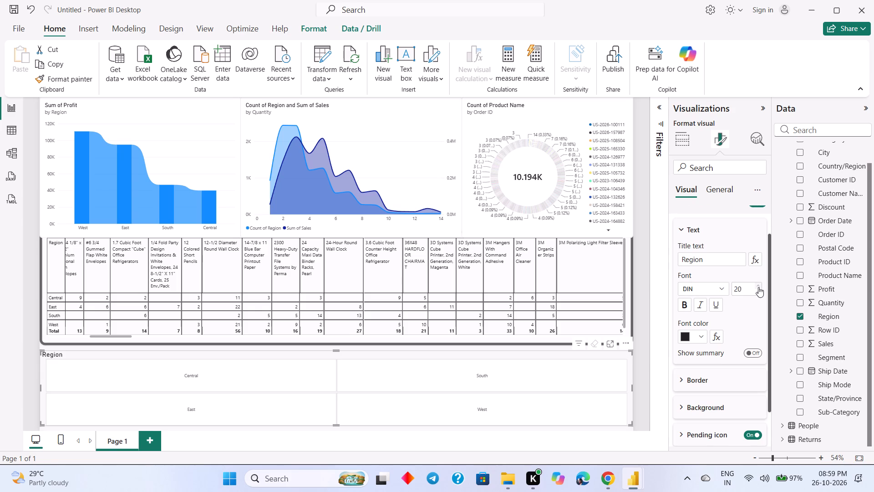
{"action": "left_click", "coordinate": [758, 287]}
Apply top, bottom, left and right borders to the Region slicer's header.
{"action": "scroll", "coordinate": [727, 333], "scroll_direction": "down", "scroll_amount": 3}
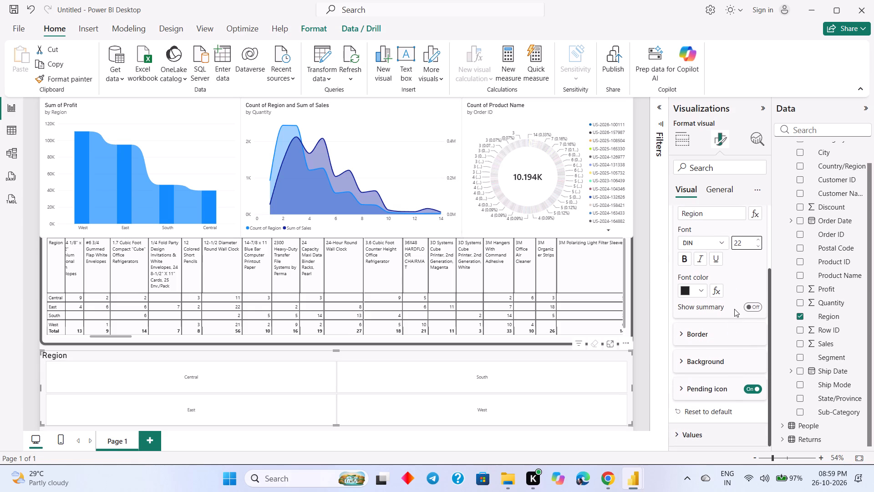
{"action": "left_click", "coordinate": [699, 337]}
{"action": "scroll", "coordinate": [716, 343], "scroll_direction": "down", "scroll_amount": 2}
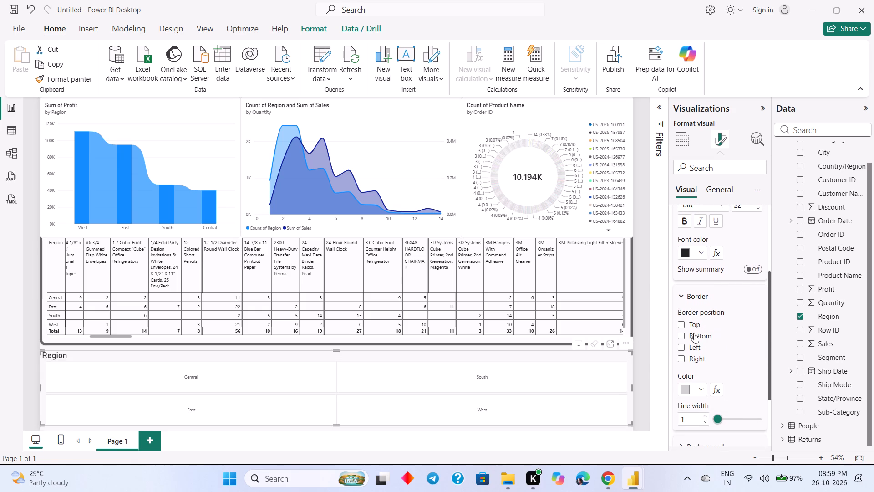
{"action": "left_click", "coordinate": [682, 325]}
{"action": "left_click", "coordinate": [684, 333]}
{"action": "left_click", "coordinate": [681, 349]}
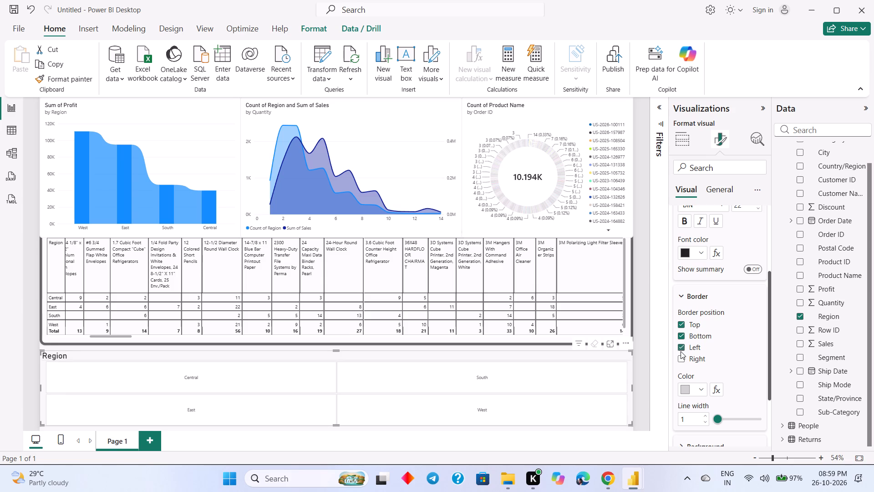
{"action": "left_click", "coordinate": [684, 356]}
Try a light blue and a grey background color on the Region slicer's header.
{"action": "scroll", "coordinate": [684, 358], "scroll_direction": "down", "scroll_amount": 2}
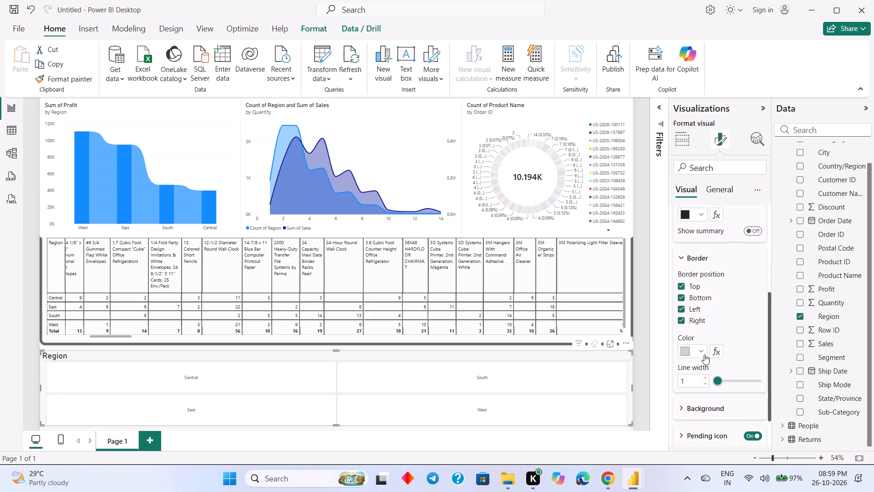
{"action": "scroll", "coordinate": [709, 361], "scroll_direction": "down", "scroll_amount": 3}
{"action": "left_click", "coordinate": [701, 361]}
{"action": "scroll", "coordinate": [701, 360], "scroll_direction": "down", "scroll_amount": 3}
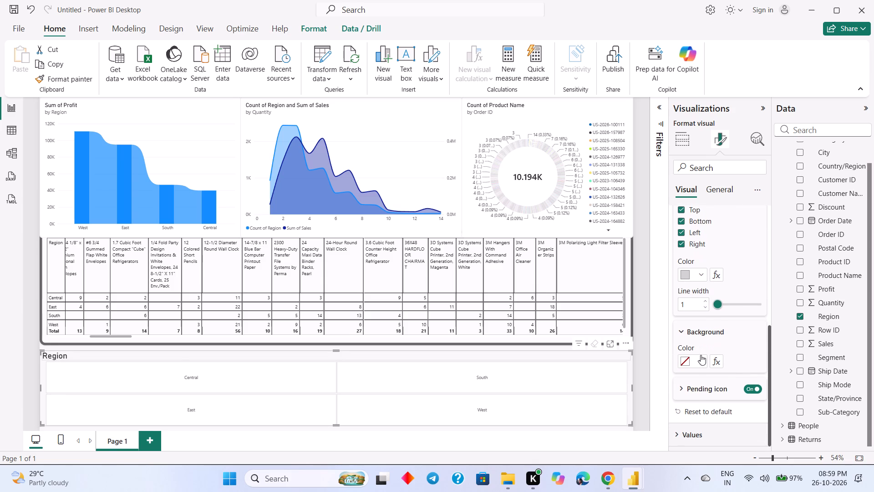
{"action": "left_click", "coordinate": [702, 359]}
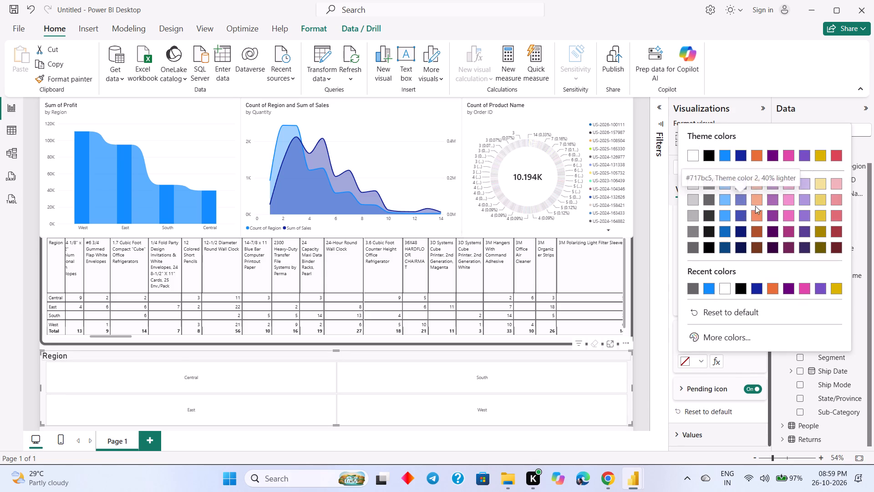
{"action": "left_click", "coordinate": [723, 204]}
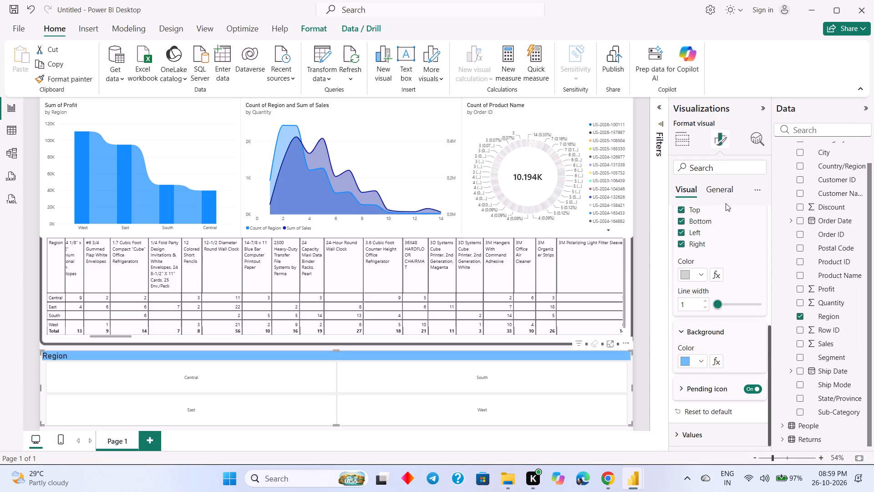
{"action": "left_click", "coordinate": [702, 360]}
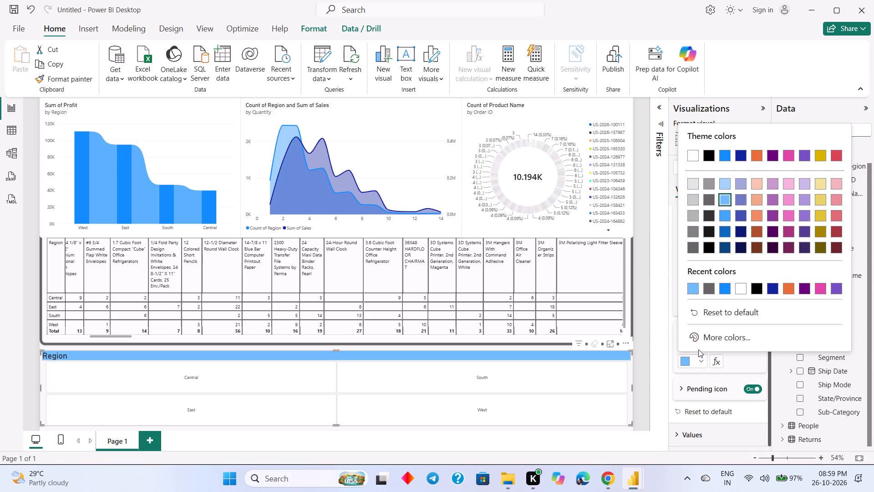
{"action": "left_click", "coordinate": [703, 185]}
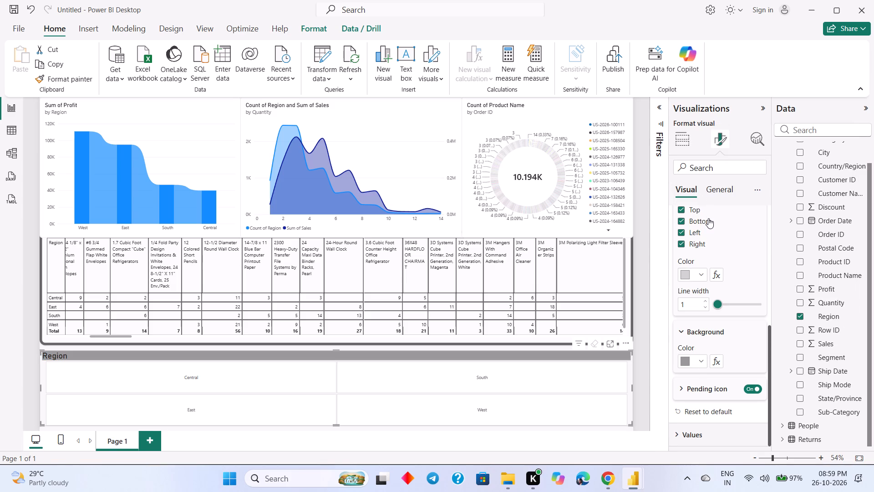
Set the Region slicer header's background color to white.
{"action": "left_click", "coordinate": [700, 359]}
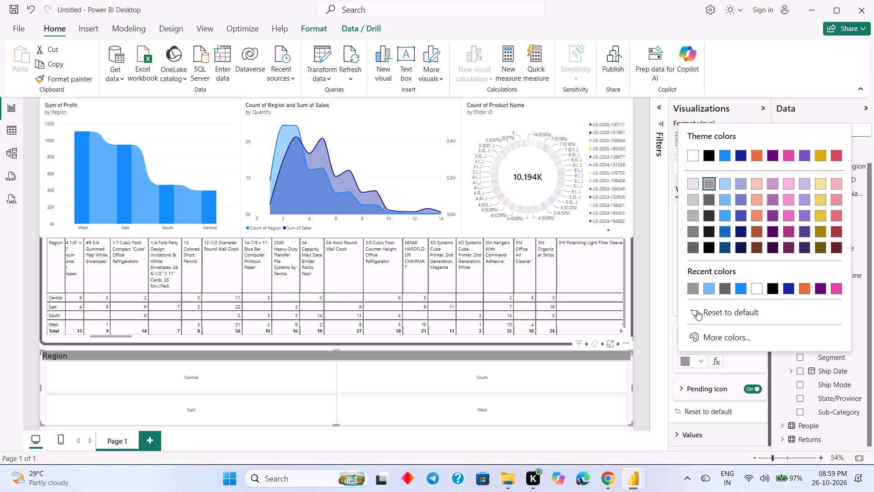
{"action": "left_click", "coordinate": [695, 149]}
{"action": "left_click", "coordinate": [695, 156]}
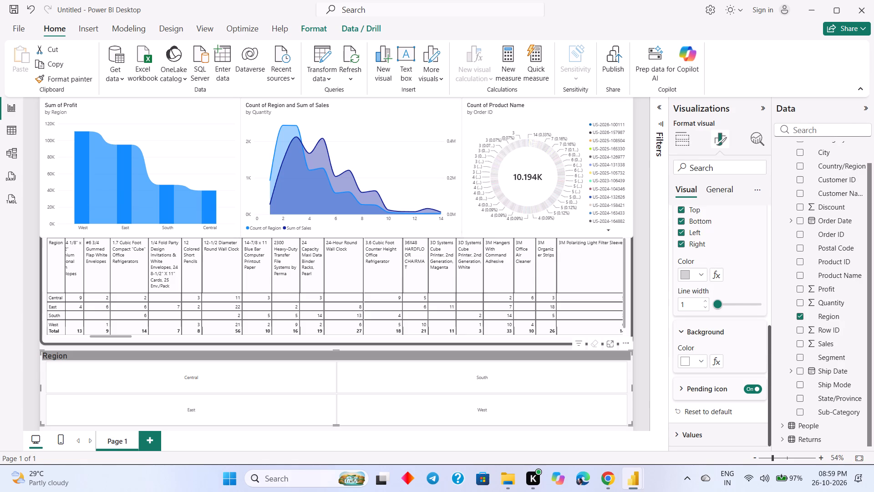
Set the font color of the Region slicer's values to white.
{"action": "scroll", "coordinate": [732, 333], "scroll_direction": "down", "scroll_amount": 5}
{"action": "scroll", "coordinate": [706, 416], "scroll_direction": "down", "scroll_amount": 1}
{"action": "left_click", "coordinate": [689, 431]}
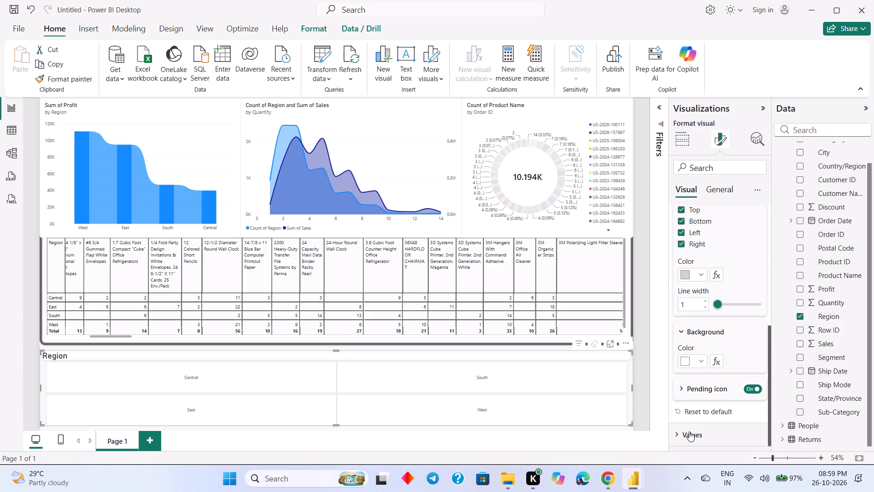
{"action": "scroll", "coordinate": [689, 430], "scroll_direction": "down", "scroll_amount": 5}
{"action": "scroll", "coordinate": [714, 383], "scroll_direction": "down", "scroll_amount": 5}
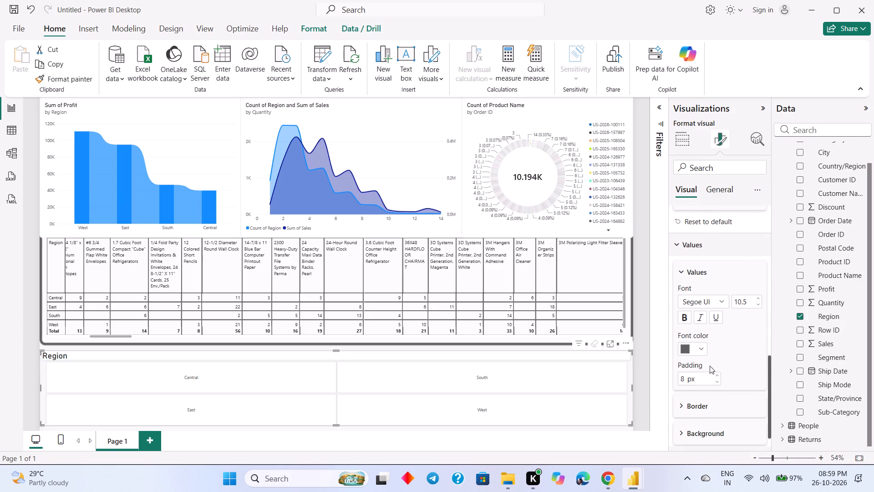
{"action": "left_click", "coordinate": [701, 348]}
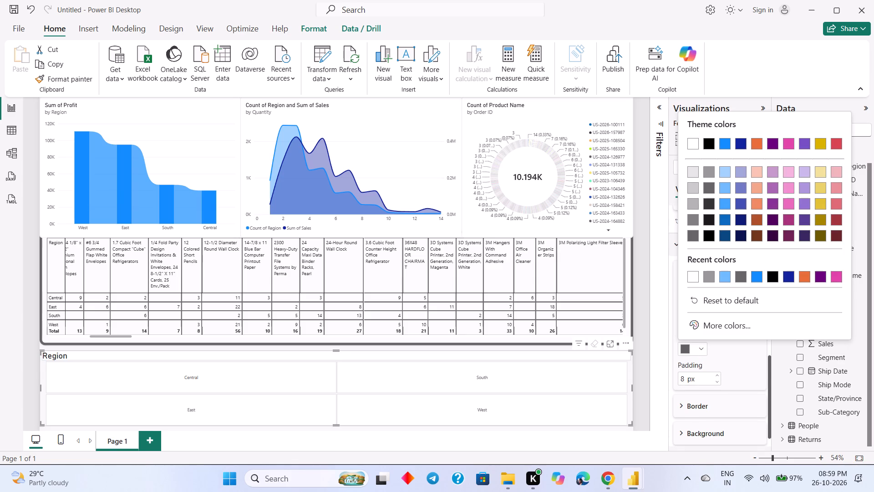
{"action": "left_click", "coordinate": [694, 279]}
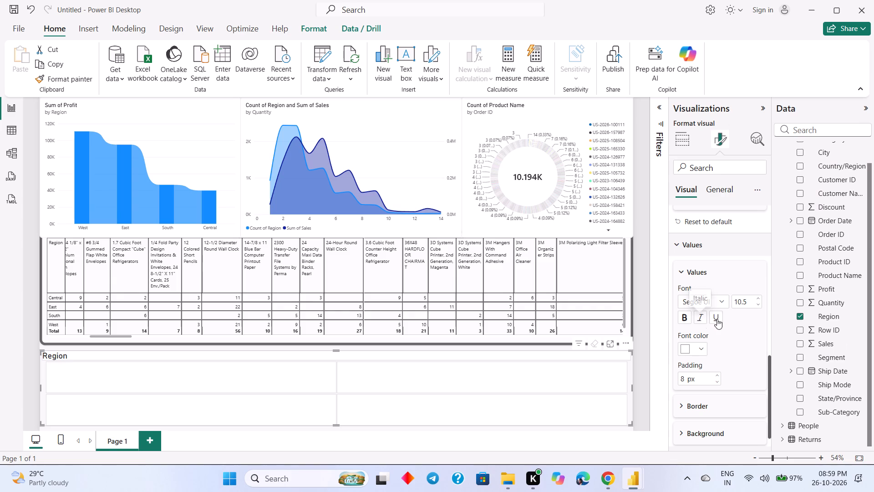
Fill the background of the Region slicer's value tiles with a light blue theme color.
{"action": "left_click", "coordinate": [694, 433]}
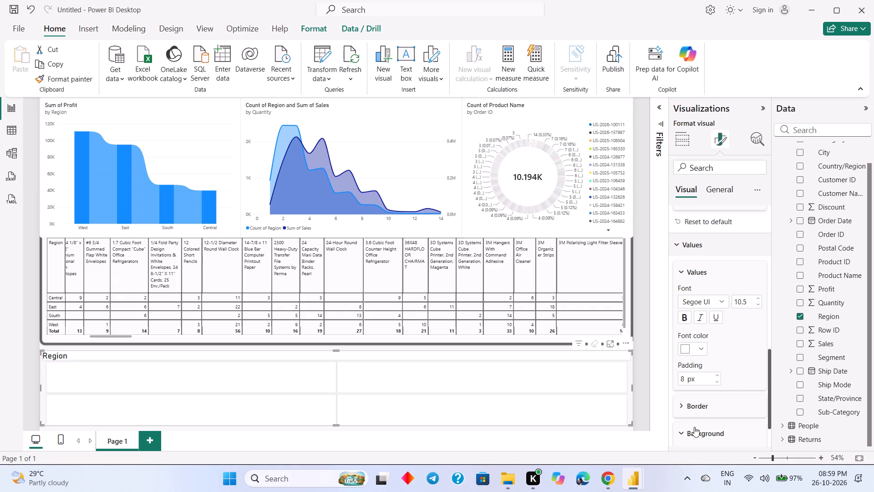
{"action": "left_click", "coordinate": [684, 436]}
{"action": "left_click", "coordinate": [684, 433]}
{"action": "scroll", "coordinate": [684, 429], "scroll_direction": "down", "scroll_amount": 7}
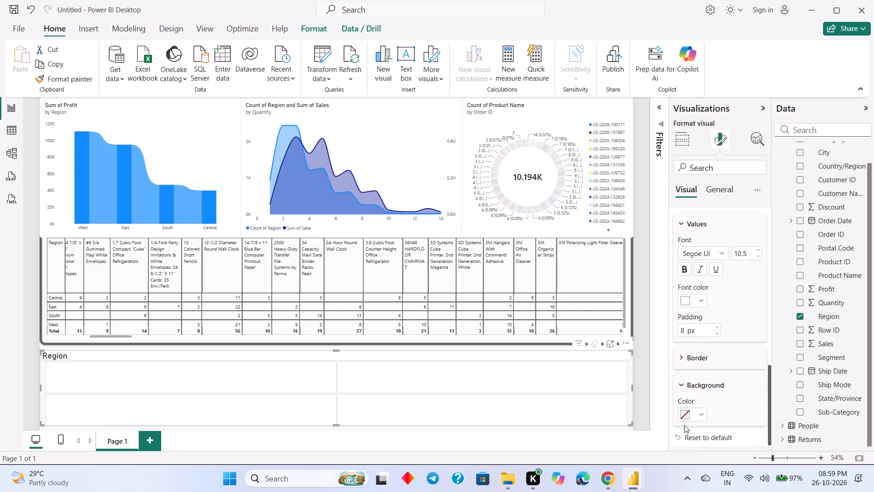
{"action": "left_click", "coordinate": [698, 415]}
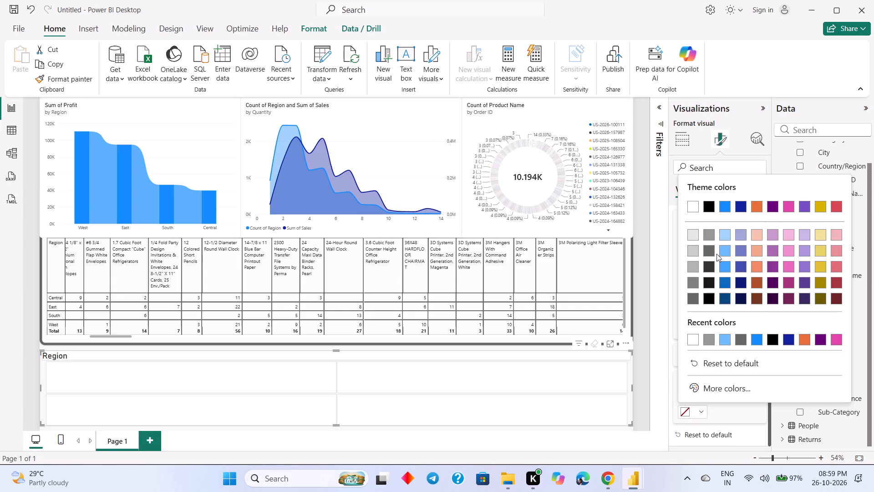
{"action": "left_click", "coordinate": [731, 251]}
{"action": "left_click", "coordinate": [729, 252]}
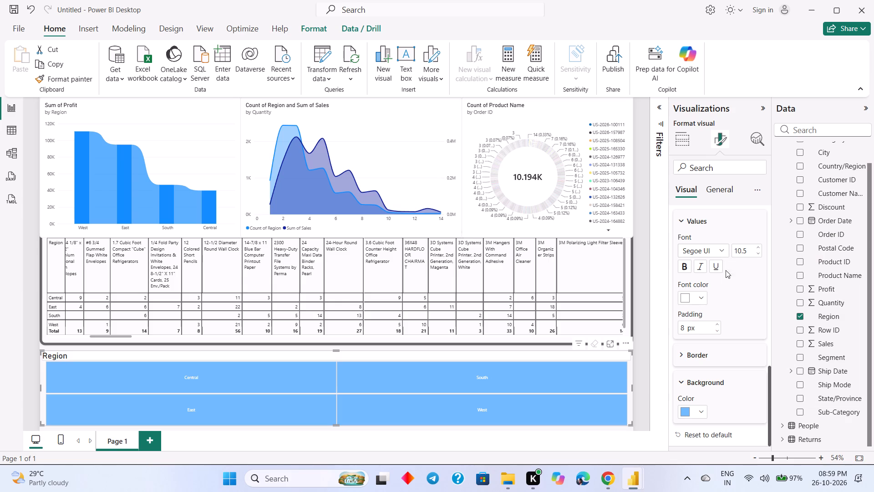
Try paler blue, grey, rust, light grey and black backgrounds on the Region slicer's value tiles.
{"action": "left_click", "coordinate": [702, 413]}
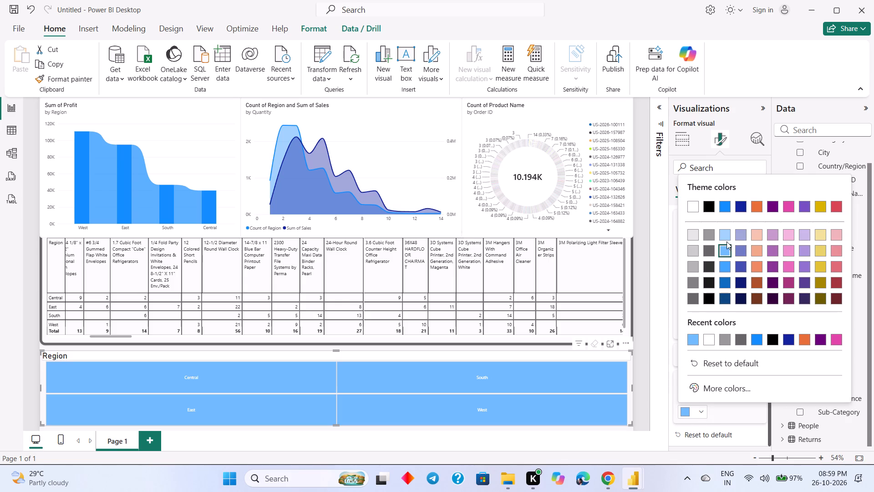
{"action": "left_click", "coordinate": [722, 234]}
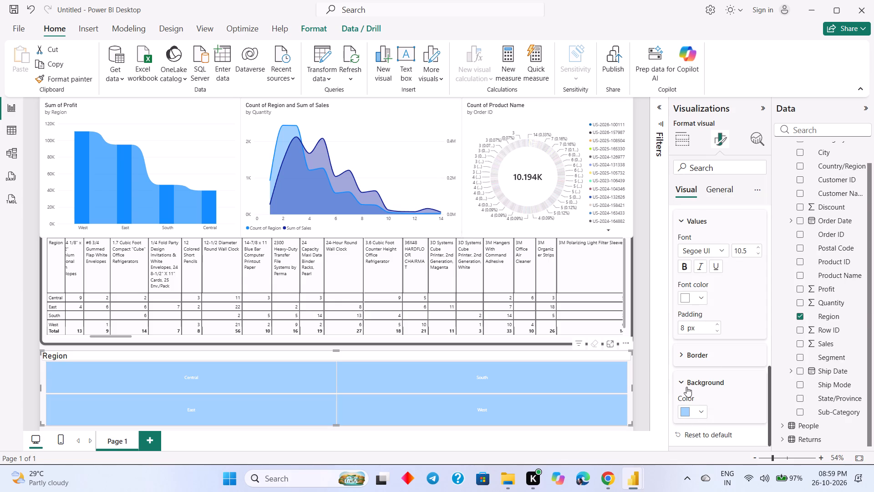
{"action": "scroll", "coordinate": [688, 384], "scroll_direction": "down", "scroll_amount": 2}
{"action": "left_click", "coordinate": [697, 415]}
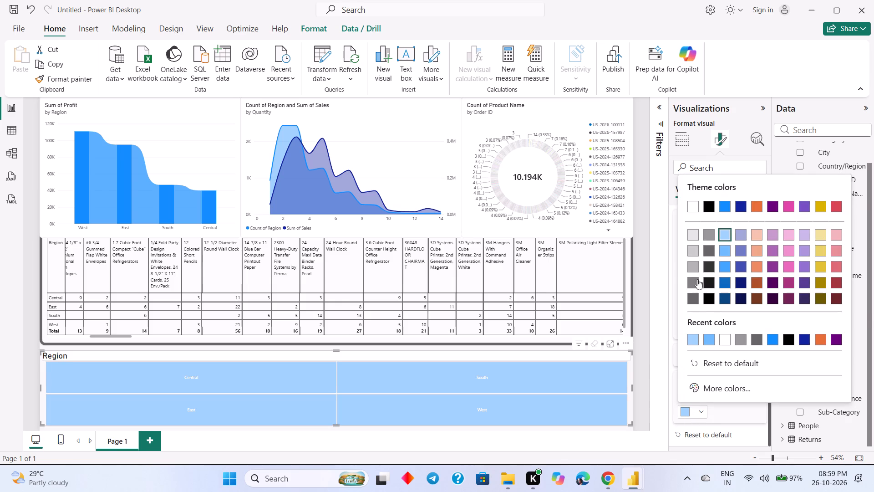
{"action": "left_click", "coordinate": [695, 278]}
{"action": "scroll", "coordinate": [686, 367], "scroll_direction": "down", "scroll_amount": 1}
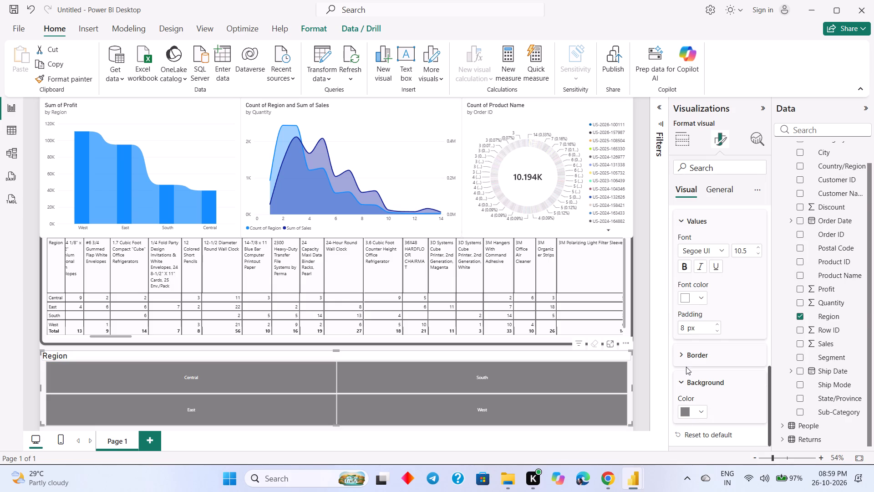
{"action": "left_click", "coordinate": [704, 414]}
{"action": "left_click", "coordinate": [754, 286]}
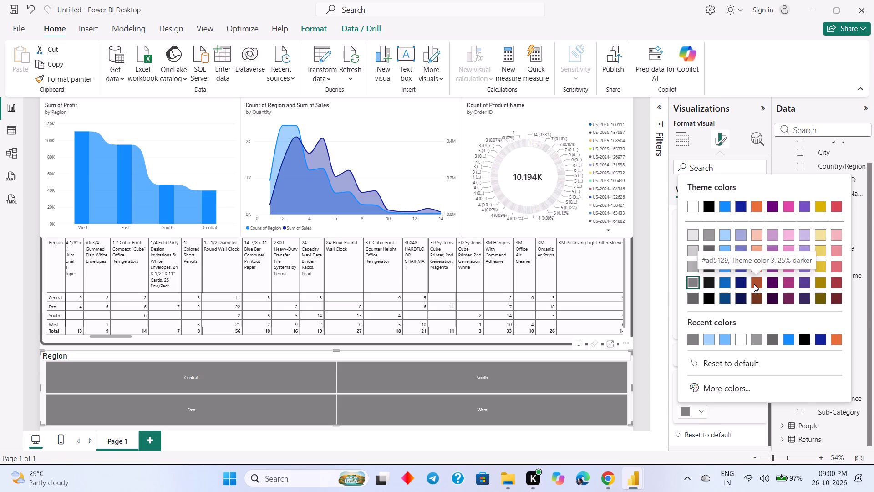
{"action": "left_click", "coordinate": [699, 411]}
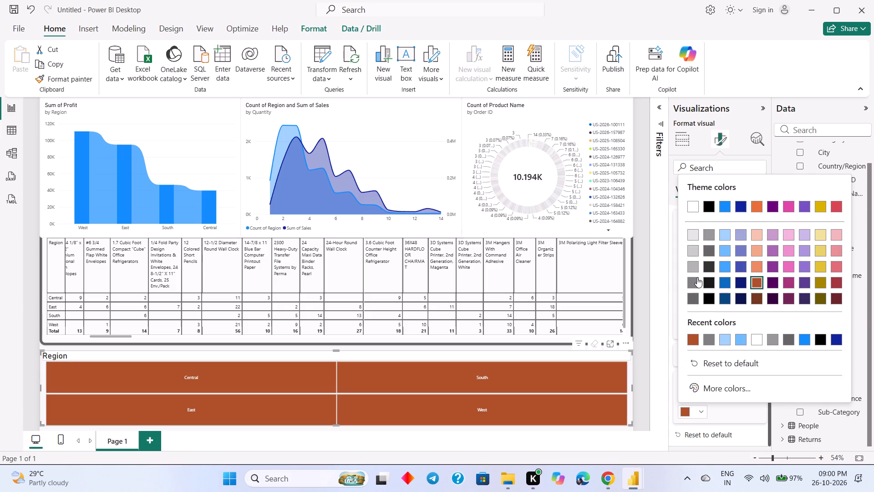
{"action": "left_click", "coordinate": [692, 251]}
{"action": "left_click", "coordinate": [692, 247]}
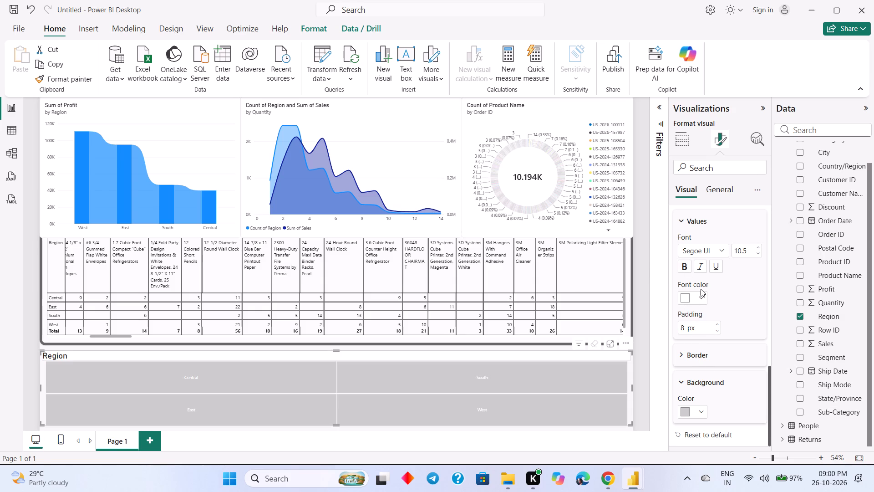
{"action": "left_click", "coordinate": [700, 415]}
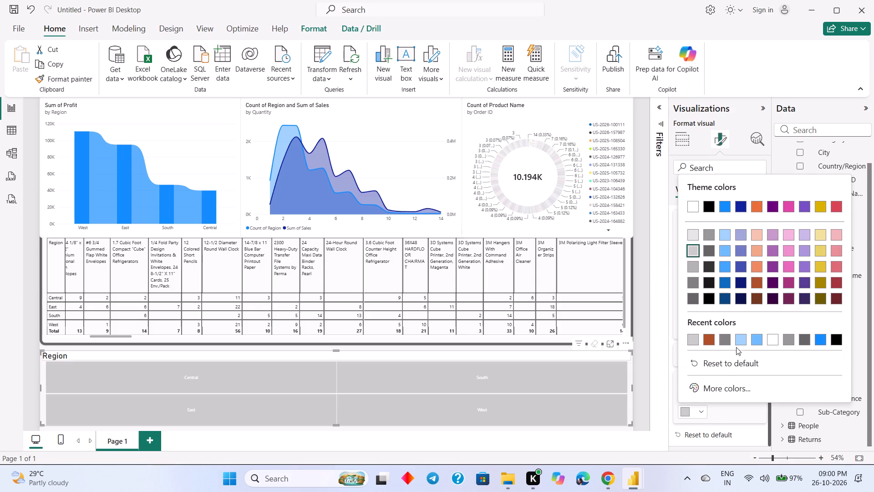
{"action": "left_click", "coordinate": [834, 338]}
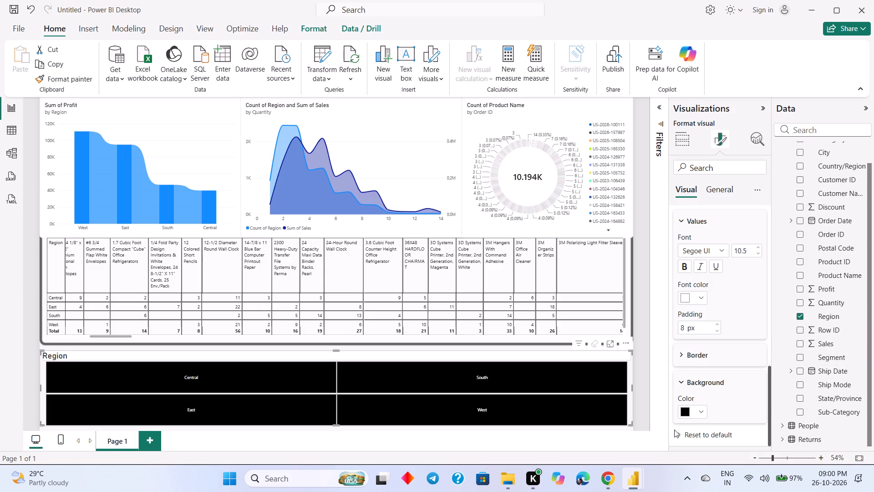
Set the background color of the Region slicer's value tiles to the recently used medium grey.
{"action": "left_click", "coordinate": [705, 416]}
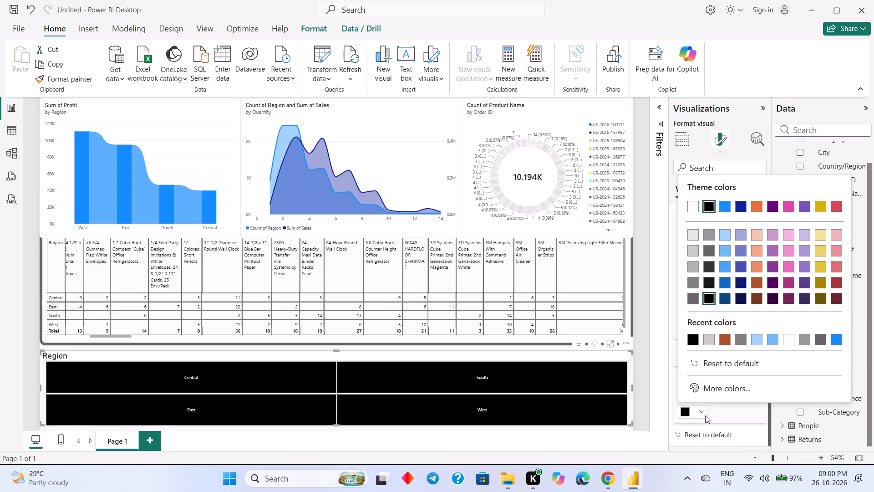
{"action": "left_click", "coordinate": [744, 340]}
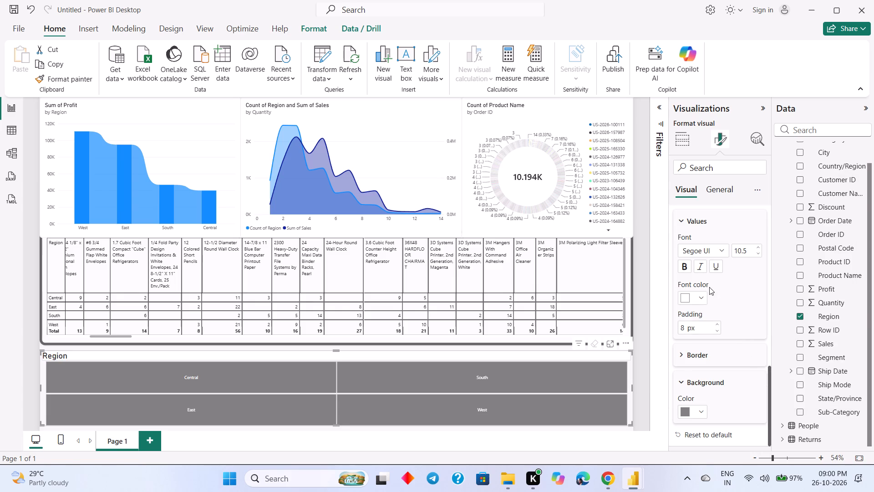
Increase the font size of the Region slicer's values to 27.
{"action": "triple_click", "coordinate": [757, 246]}
{"action": "double_click", "coordinate": [757, 247]}
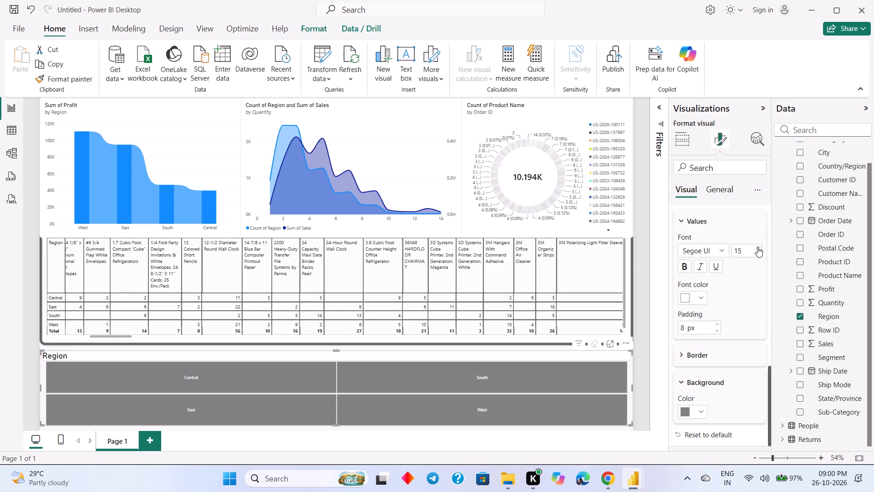
{"action": "triple_click", "coordinate": [757, 247]}
{"action": "triple_click", "coordinate": [757, 247]}
{"action": "left_click", "coordinate": [757, 247]}
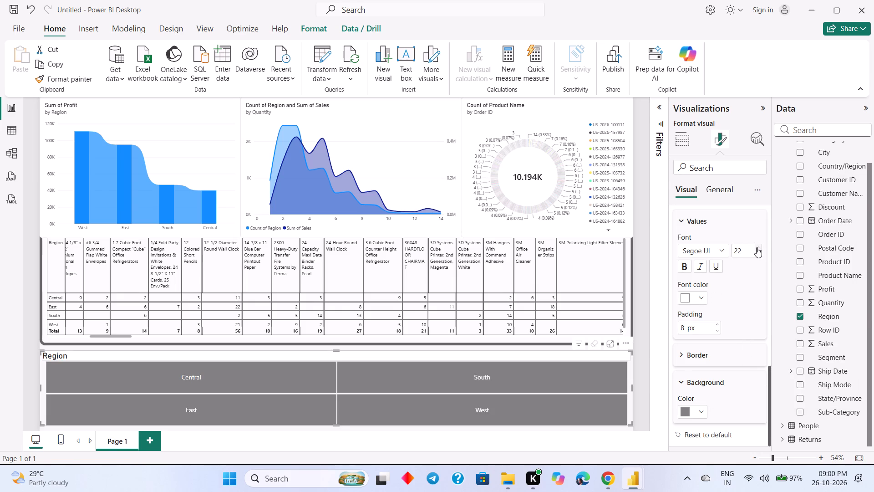
{"action": "triple_click", "coordinate": [758, 250]}
{"action": "left_click", "coordinate": [758, 250]}
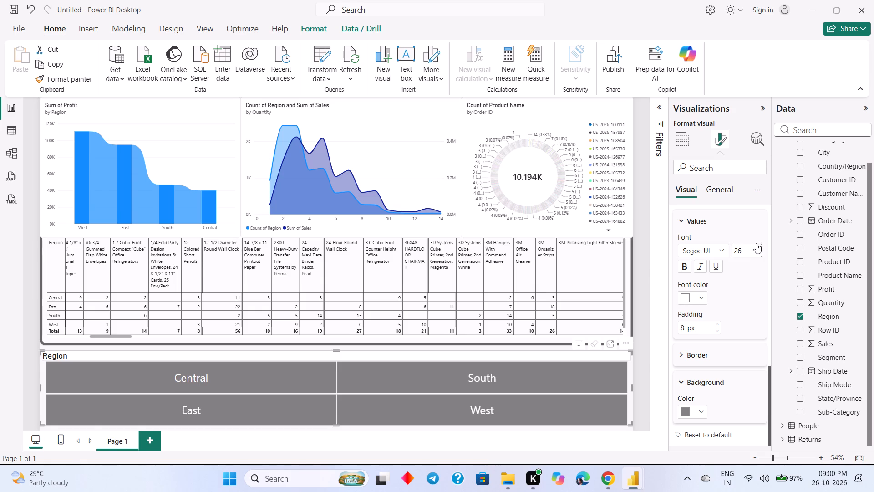
{"action": "left_click", "coordinate": [755, 246]}
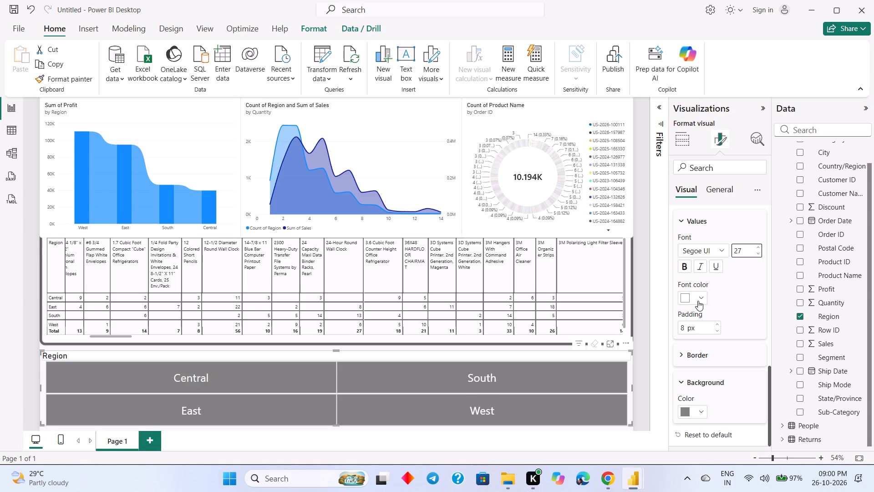
Test the Region slicer by filtering the report to South and West in turn.
{"action": "left_click", "coordinate": [582, 387]}
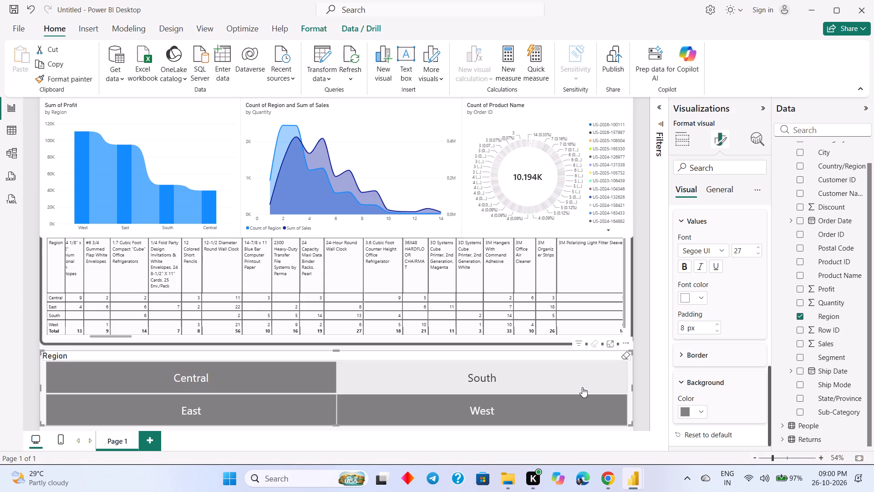
{"action": "left_click", "coordinate": [579, 411]}
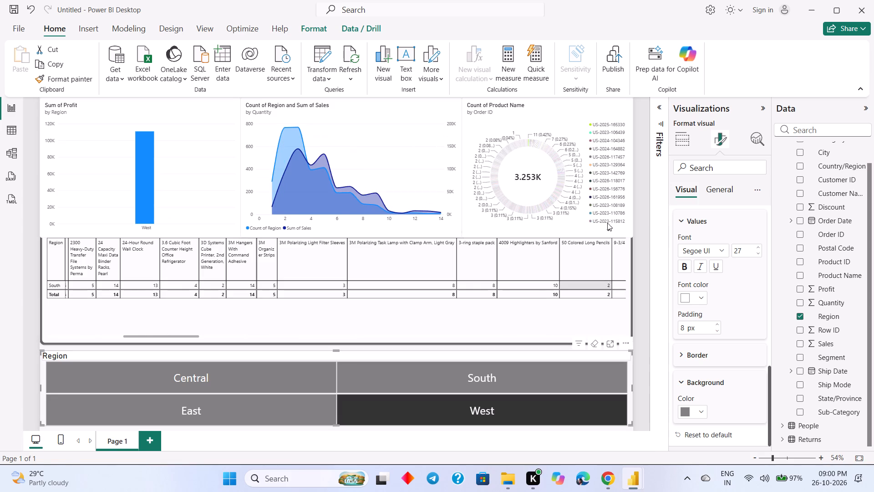
Replace Order ID with Region as the legend field of the Count of Product Name donut chart.
{"action": "left_click", "coordinate": [596, 218]}
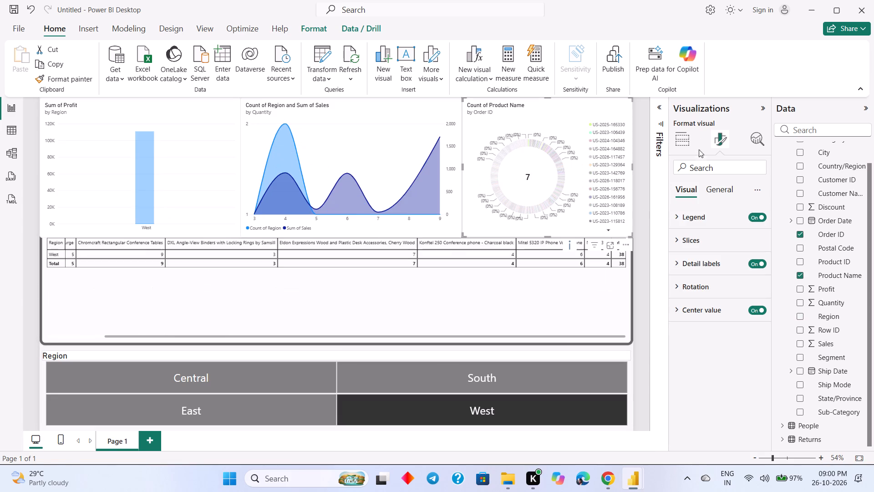
{"action": "left_click", "coordinate": [681, 142]}
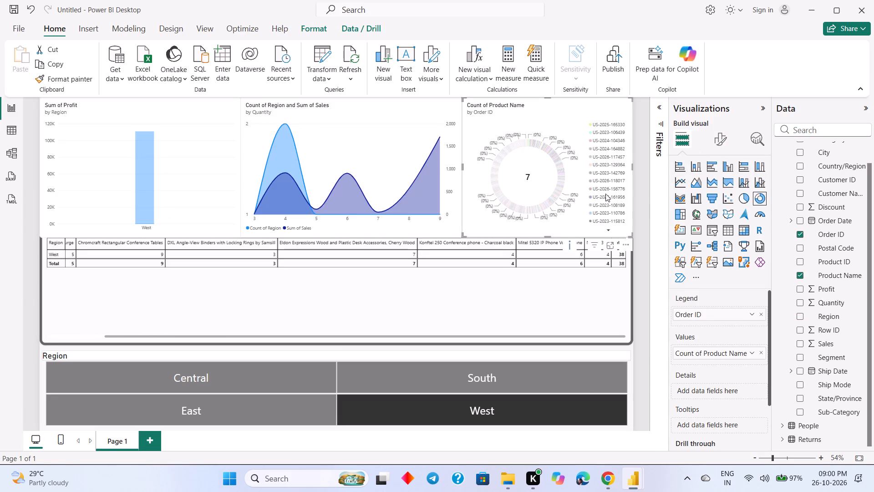
{"action": "left_click", "coordinate": [581, 215]}
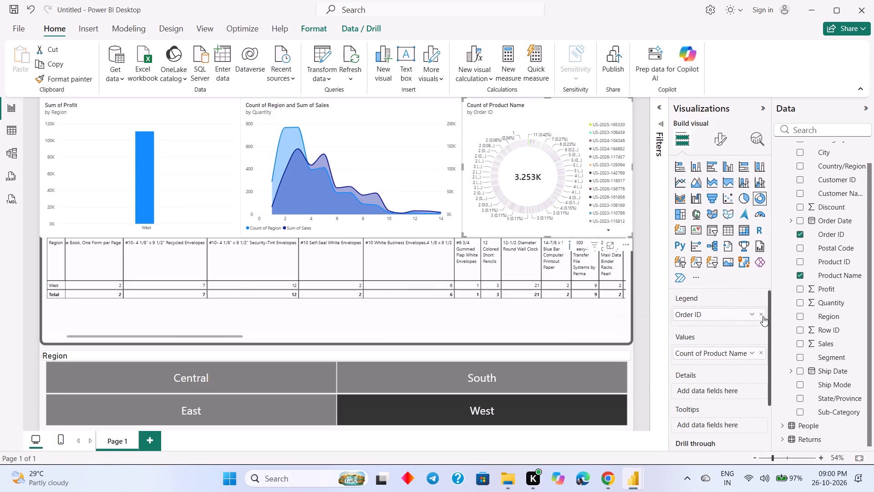
{"action": "left_click", "coordinate": [763, 316]}
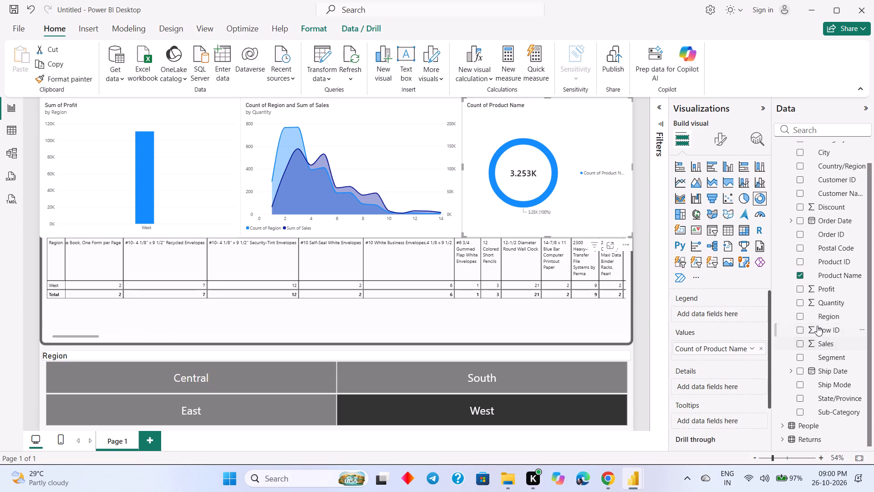
{"action": "left_click_drag", "start_coordinate": [823, 317], "coordinate": [731, 314]}
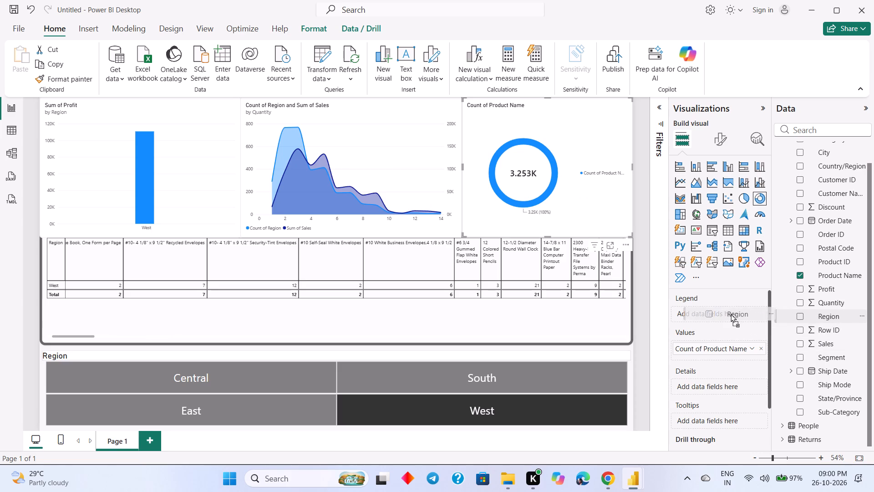
{"action": "left_click_drag", "start_coordinate": [731, 314], "coordinate": [728, 314]}
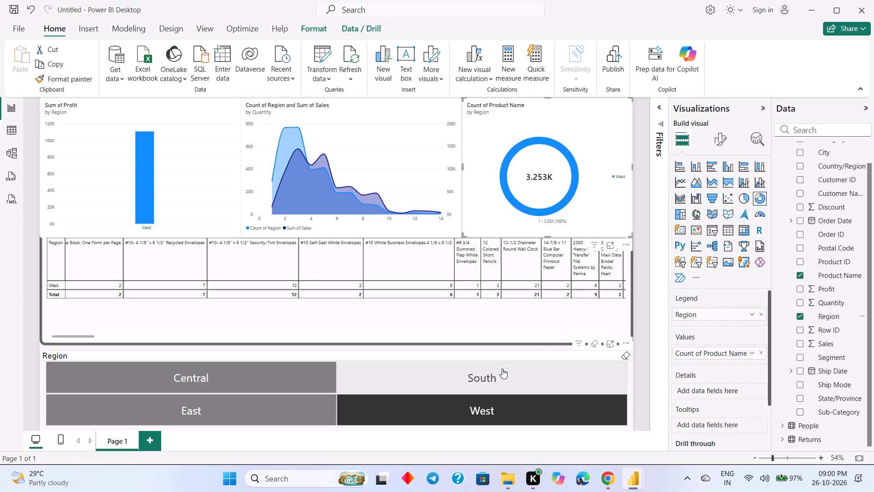
Check the visuals by filtering the report to South and Central in turn with the Region slicer.
{"action": "left_click", "coordinate": [499, 369]}
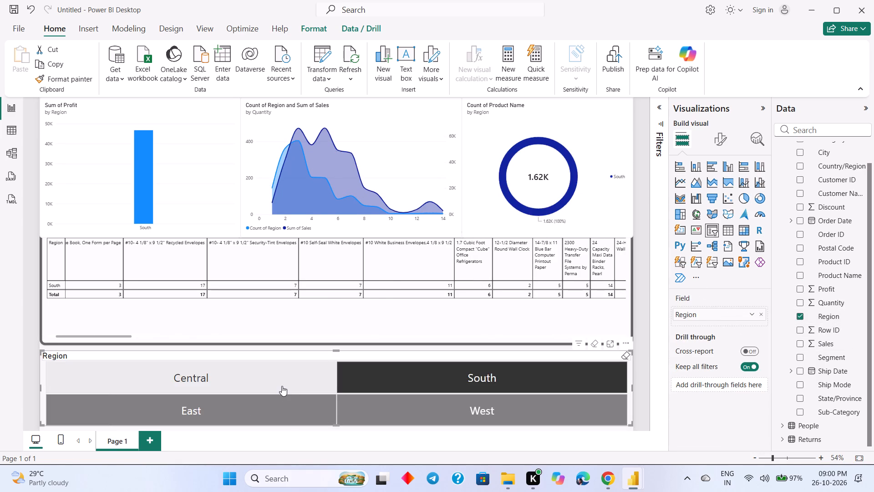
{"action": "left_click", "coordinate": [282, 386]}
Move the region-by-product quantity matrix slightly down so its top edge clears the charts above.
{"action": "left_click_drag", "start_coordinate": [374, 314], "coordinate": [292, 327]}
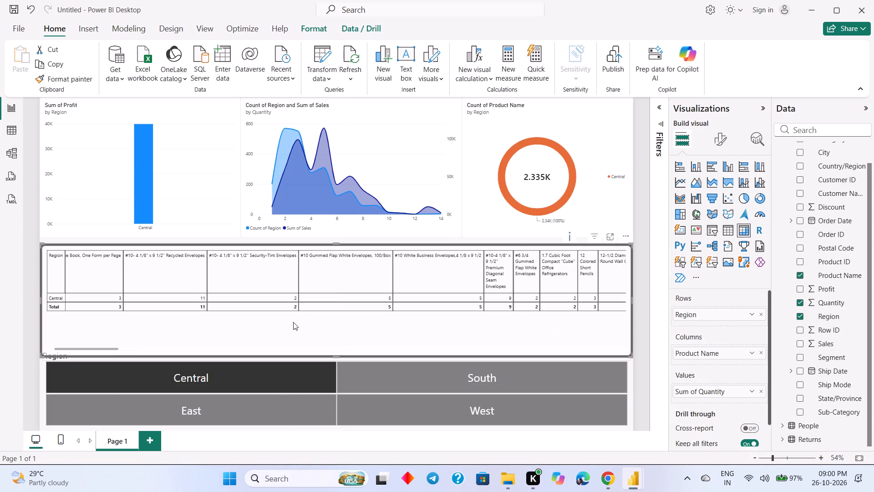
Clear the Central filter, test South and East in the Region slicer, and leave the report filtered to Central.
{"action": "left_click", "coordinate": [258, 384]}
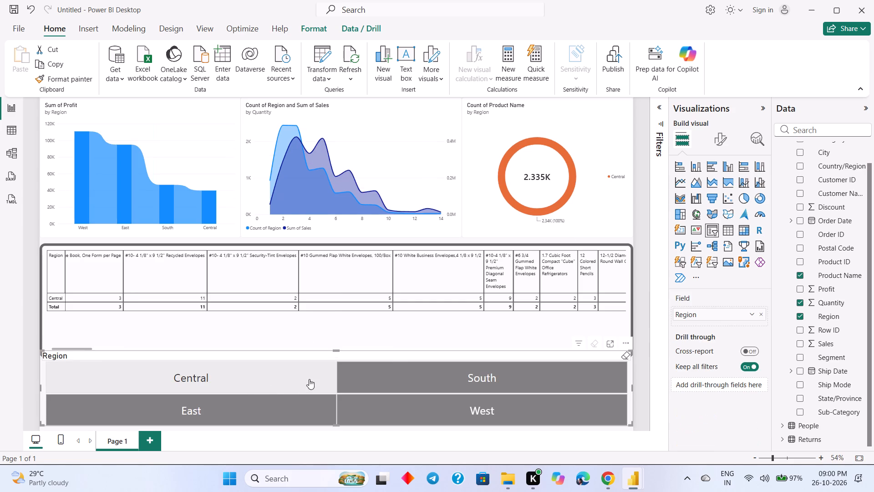
{"action": "left_click", "coordinate": [412, 376]}
{"action": "left_click", "coordinate": [302, 425]}
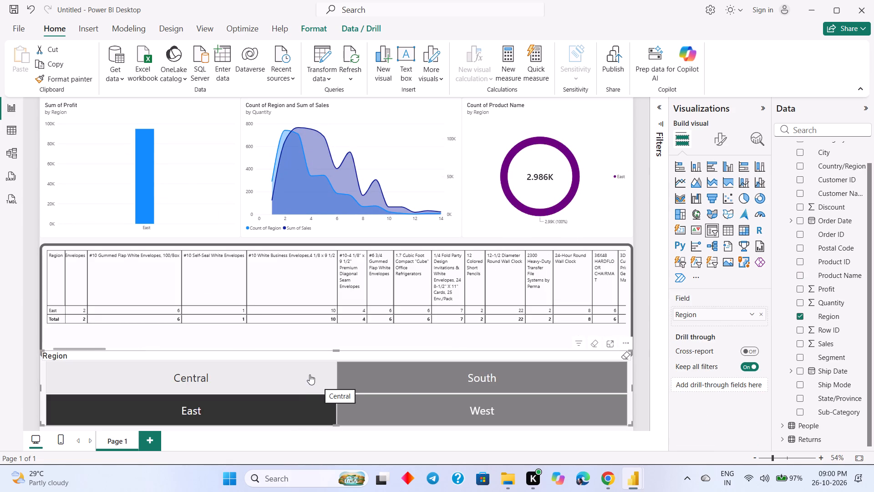
{"action": "left_click", "coordinate": [301, 369]}
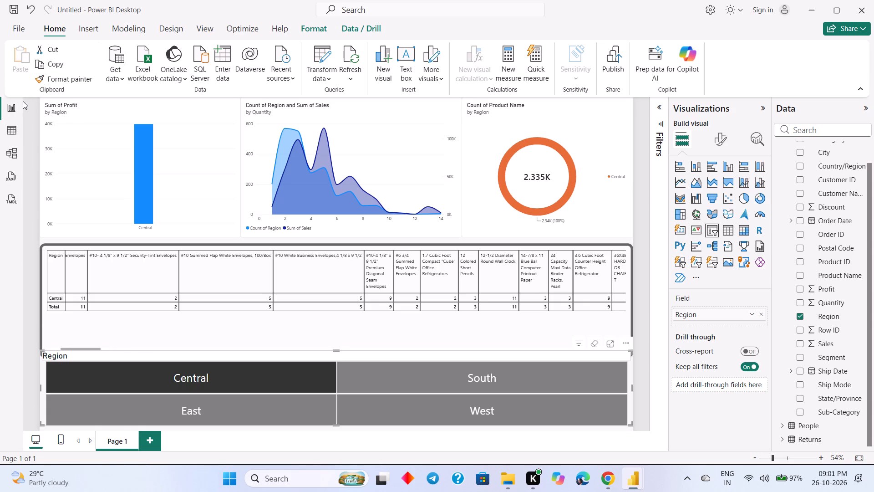
Capture a Snipping Tool screenshot of the report page area covering the three charts, the matrix and the Region slicer.
{"action": "left_click_drag", "start_coordinate": [23, 101], "coordinate": [28, 110]}
{"action": "key", "text": "Print"}
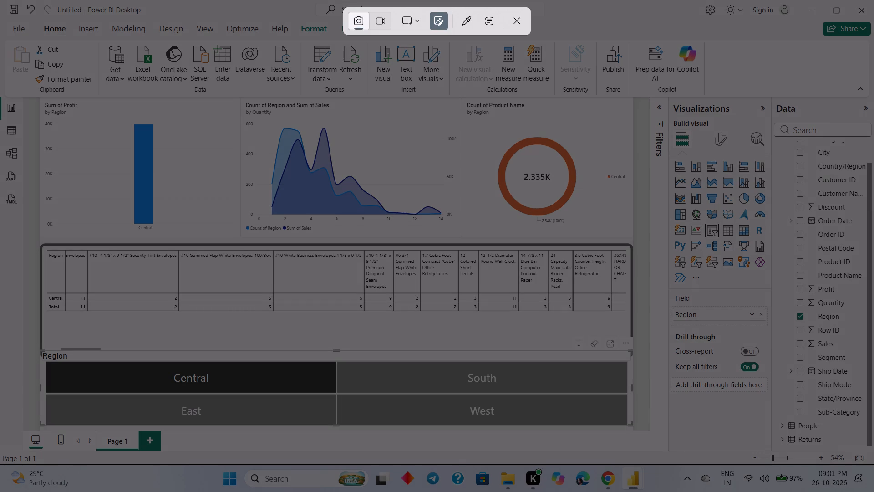
{"action": "left_click_drag", "start_coordinate": [39, 98], "coordinate": [491, 363]}
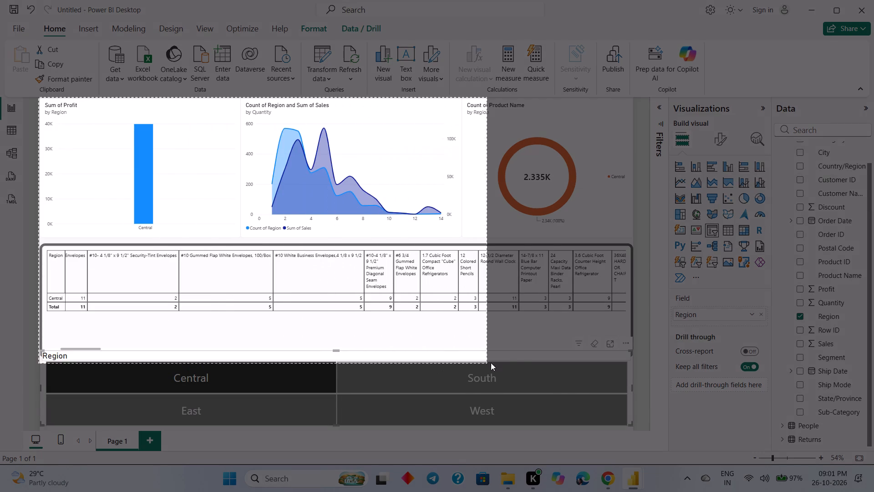
{"action": "left_click_drag", "start_coordinate": [491, 363], "coordinate": [635, 425]}
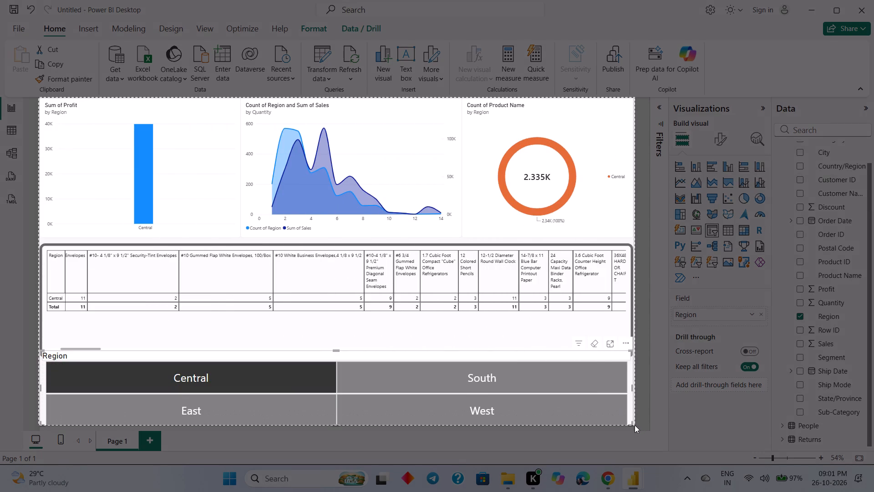
{"action": "left_click_drag", "start_coordinate": [635, 425], "coordinate": [634, 429]}
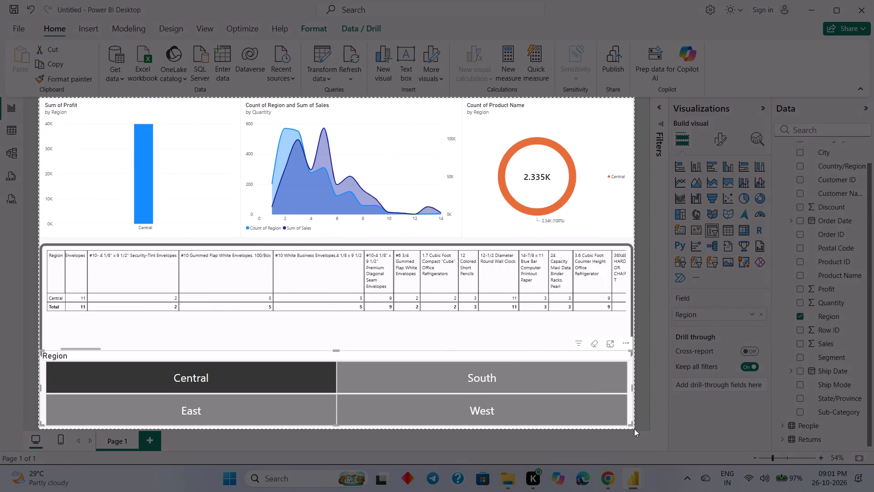
{"action": "left_click_drag", "start_coordinate": [634, 429], "coordinate": [634, 425]}
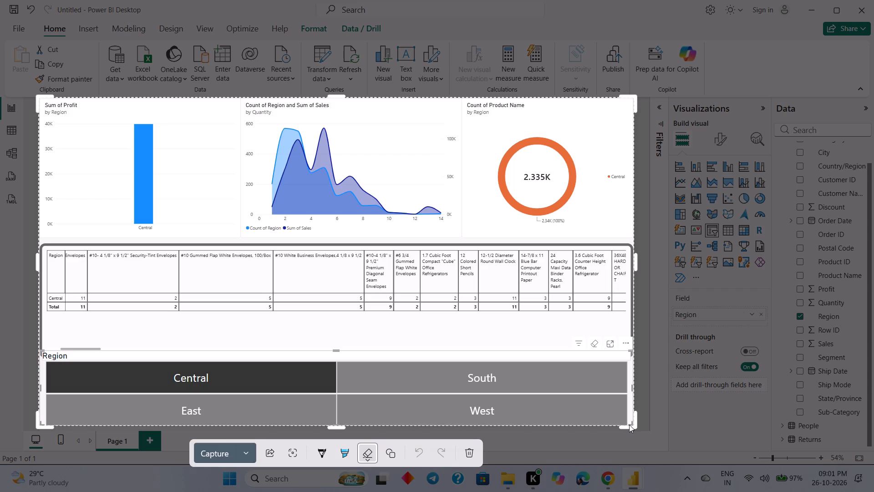
{"action": "left_click", "coordinate": [214, 455]}
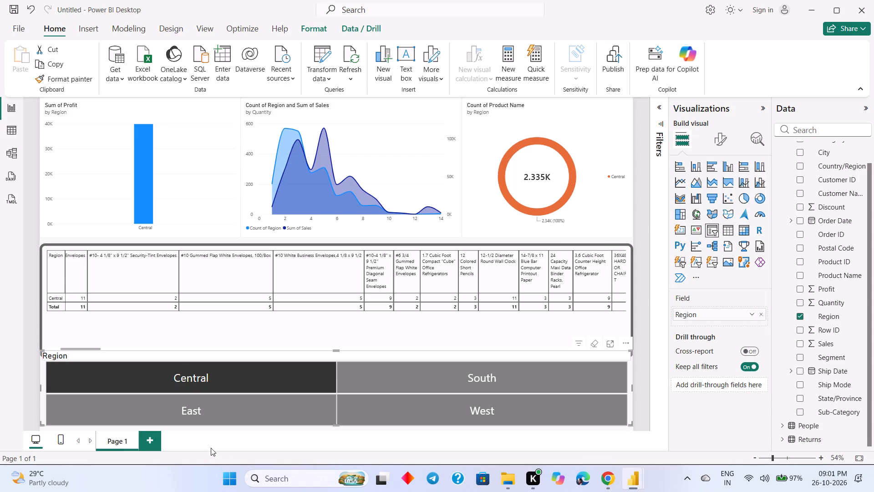
Filter the report to South with the Region slicer and capture a Snipping Tool screenshot of the charts, matrix and slicer.
{"action": "left_click", "coordinate": [389, 377]}
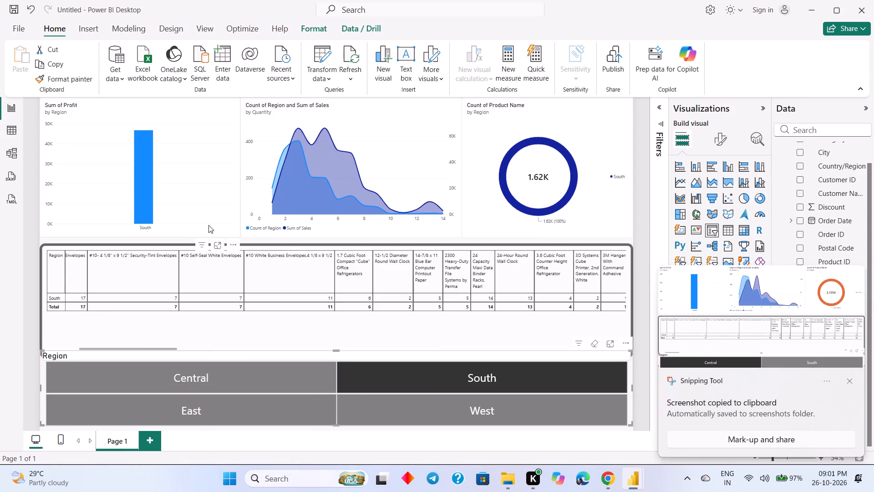
{"action": "key", "text": "Print"}
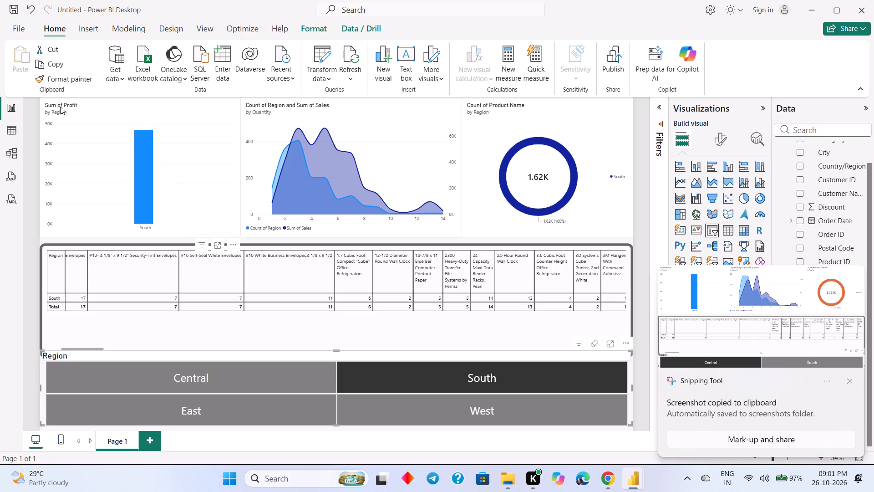
{"action": "left_click_drag", "start_coordinate": [38, 99], "coordinate": [503, 357]}
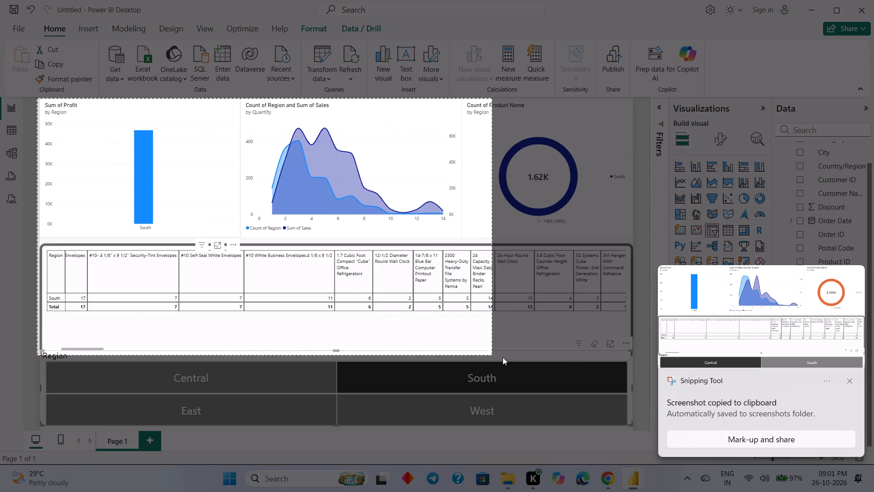
{"action": "left_click_drag", "start_coordinate": [503, 357], "coordinate": [636, 426]}
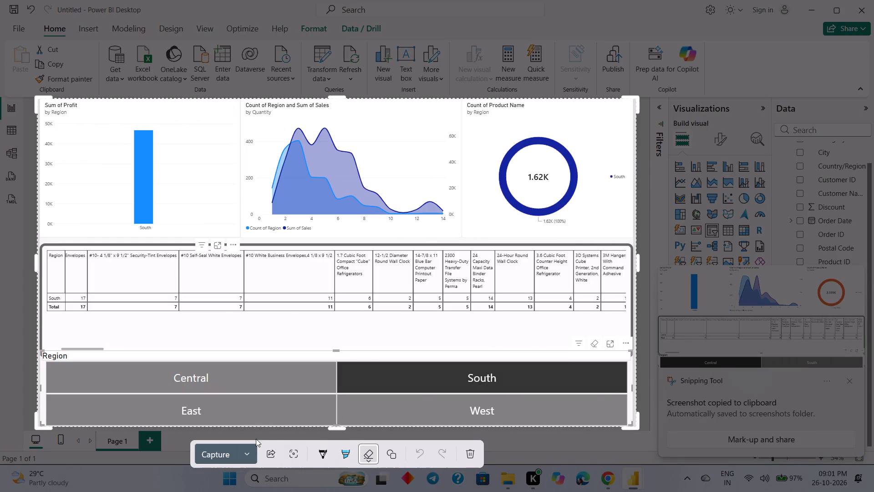
{"action": "left_click", "coordinate": [217, 458]}
{"action": "left_click", "coordinate": [325, 431]}
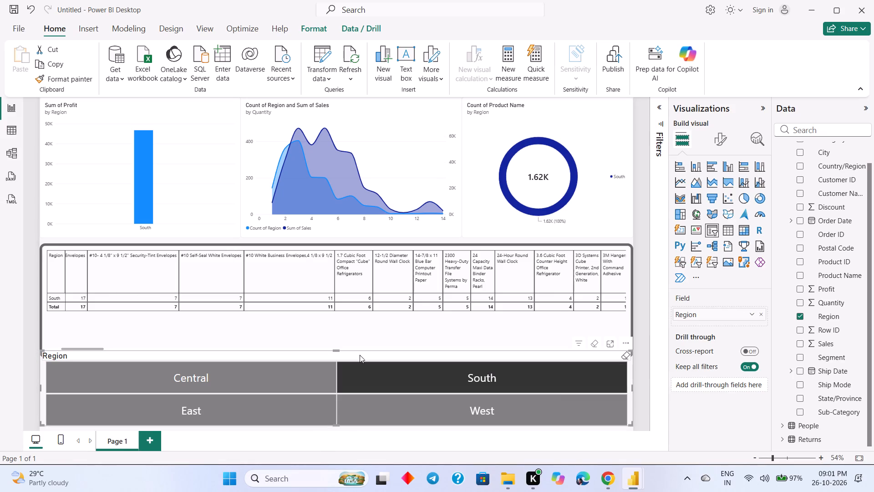
{"action": "left_click", "coordinate": [378, 318]}
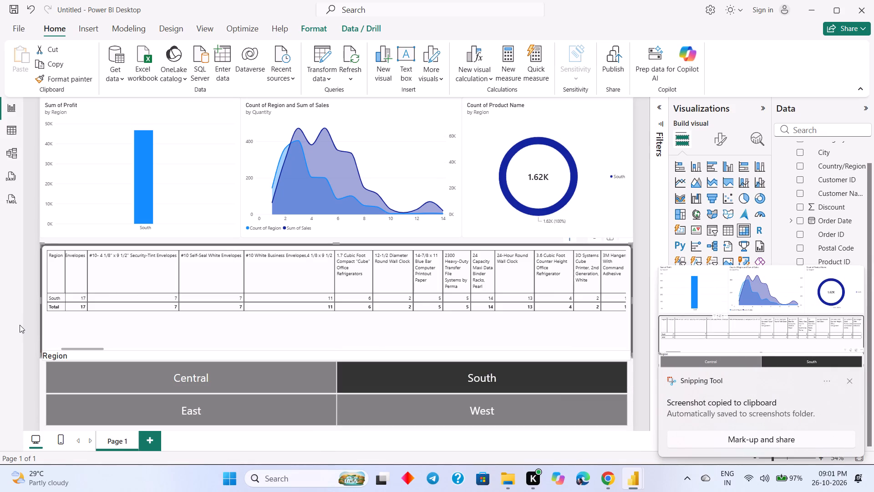
{"action": "left_click", "coordinate": [20, 325]}
{"action": "double_click", "coordinate": [25, 327]}
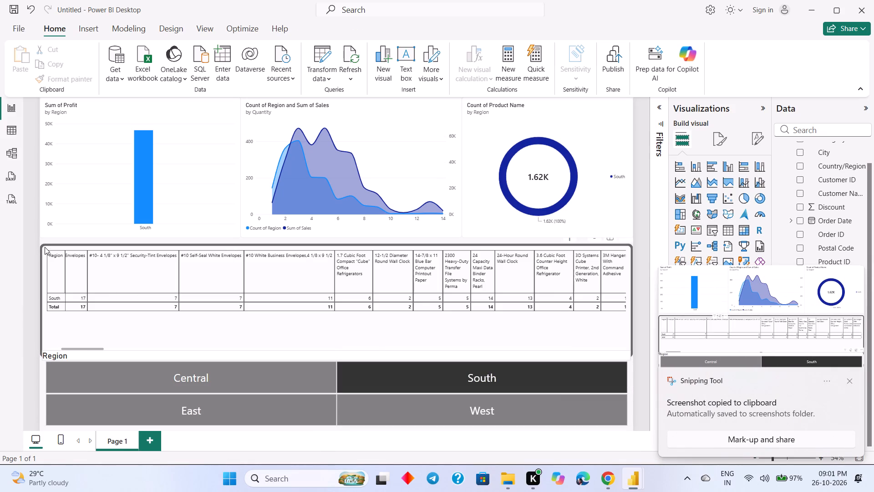
Switch the Region slicer to East and capture a Snipping Tool screenshot of the charts, matrix and slicer.
{"action": "left_click", "coordinate": [166, 406]}
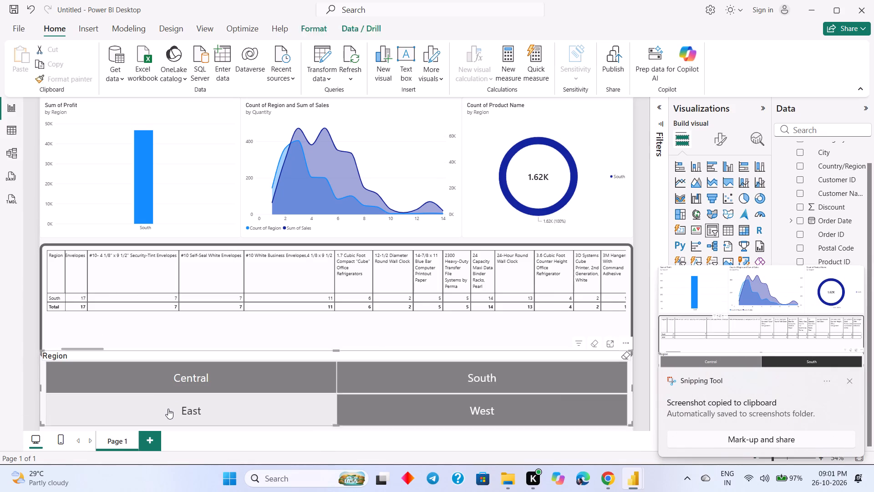
{"action": "key", "text": "Print"}
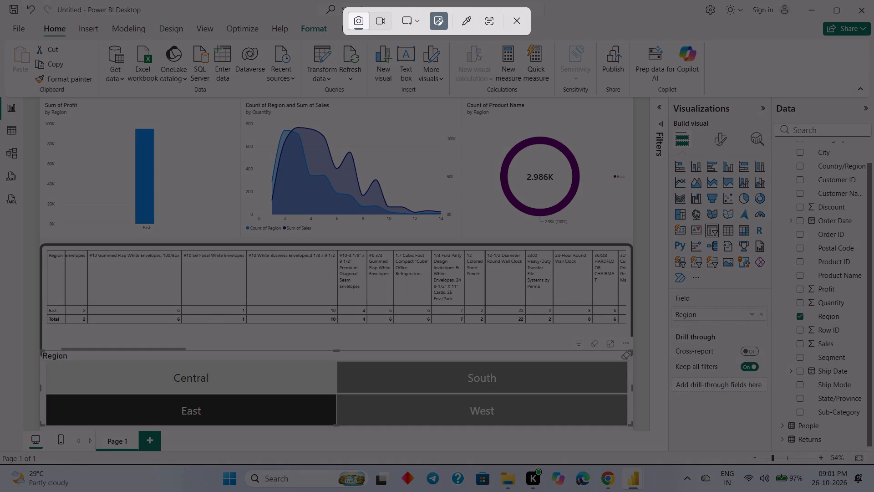
{"action": "left_click_drag", "start_coordinate": [38, 98], "coordinate": [608, 419]}
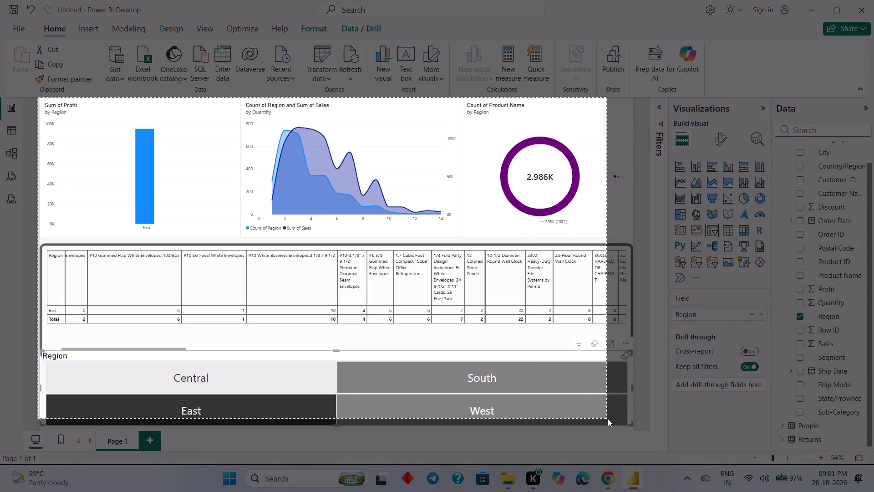
{"action": "left_click_drag", "start_coordinate": [608, 419], "coordinate": [634, 422]}
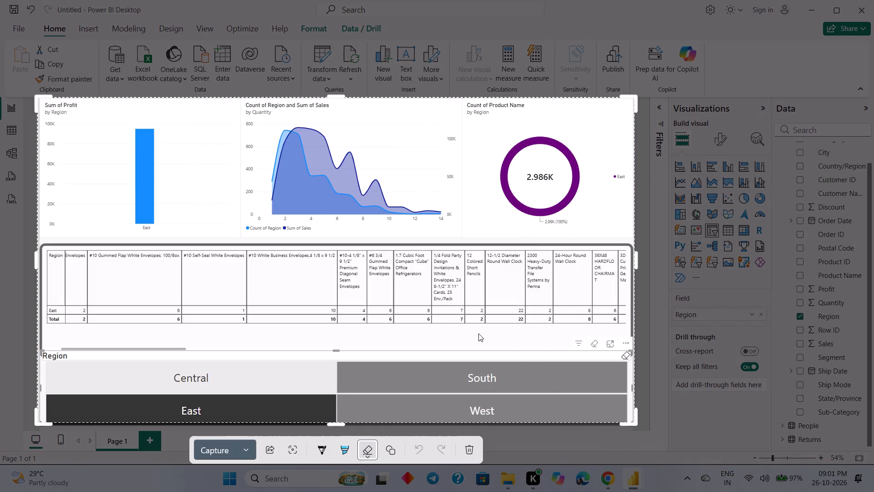
{"action": "left_click", "coordinate": [217, 443]}
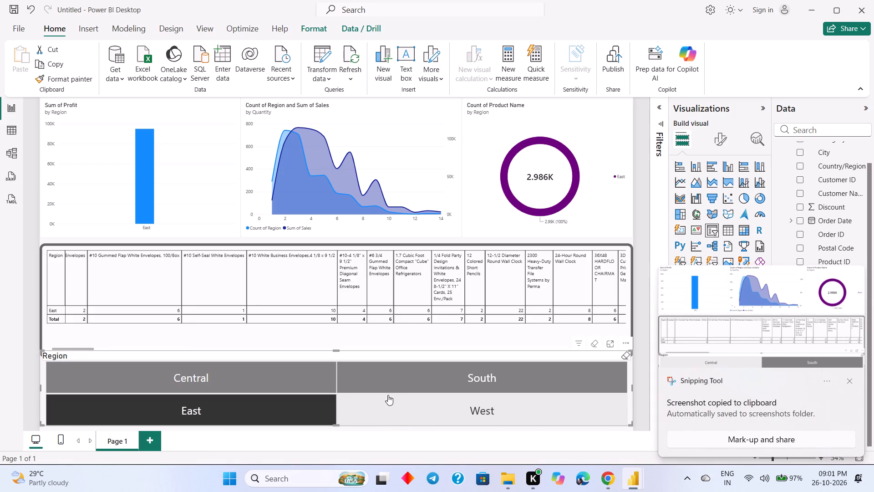
{"action": "key", "text": "Print"}
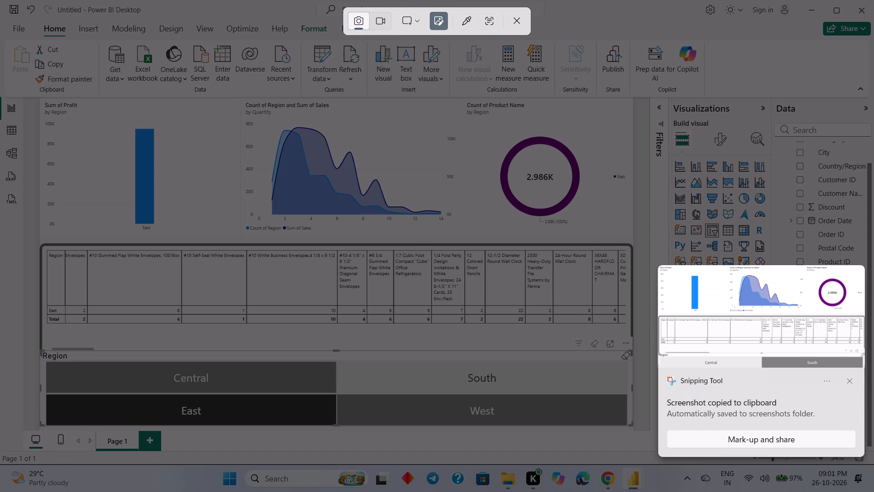
{"action": "left_click", "coordinate": [513, 28]}
Switch the Region slicer to West and capture a Snipping Tool screenshot of the charts, matrix and slicer.
{"action": "left_click", "coordinate": [514, 418]}
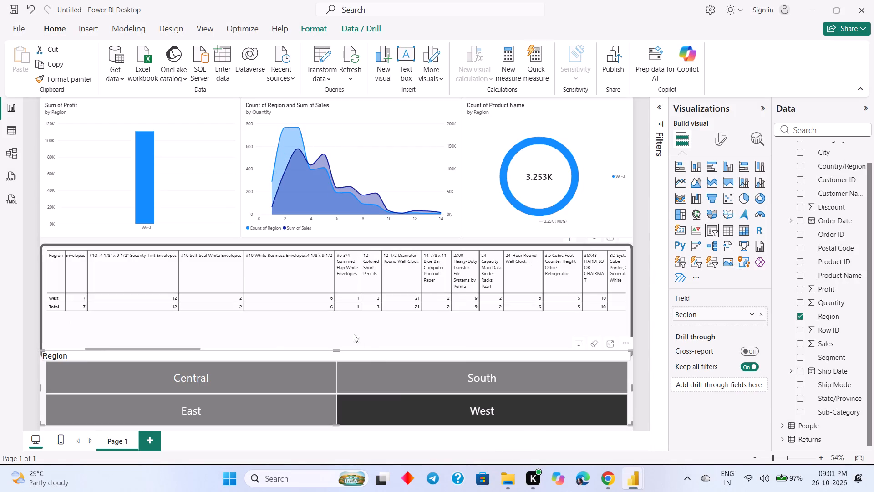
{"action": "key", "text": "Print"}
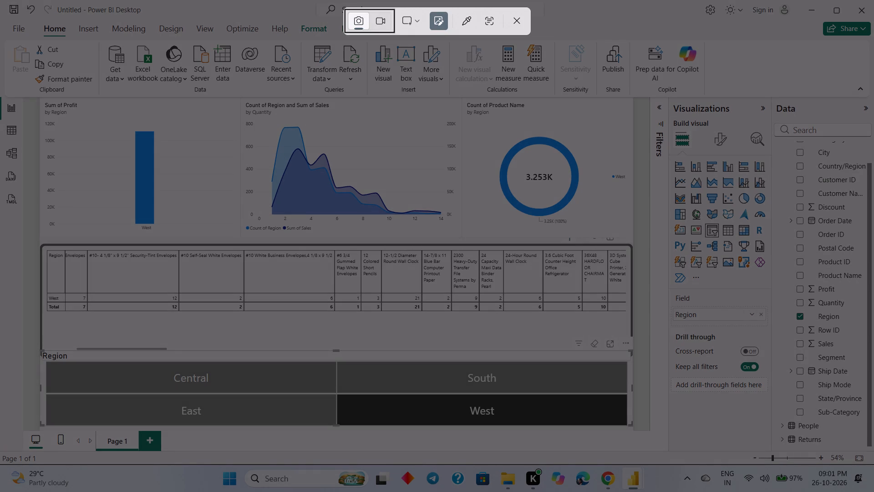
{"action": "left_click_drag", "start_coordinate": [39, 100], "coordinate": [630, 427]}
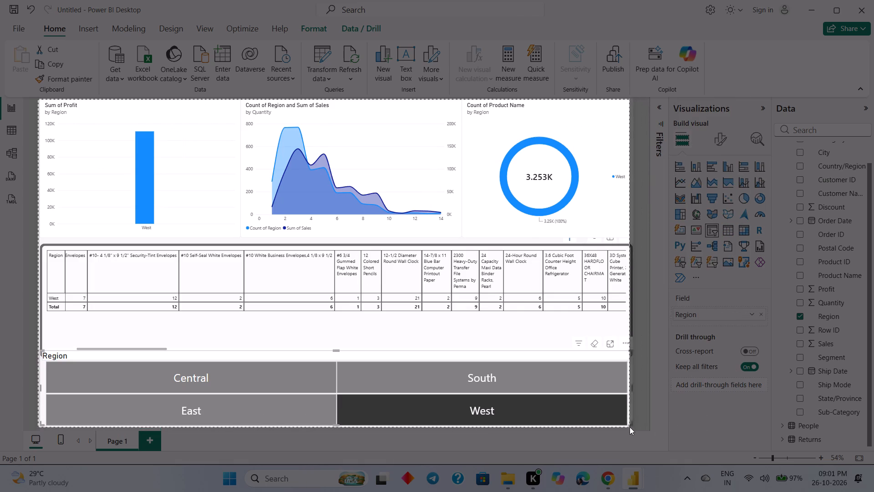
{"action": "left_click_drag", "start_coordinate": [630, 427], "coordinate": [636, 429]}
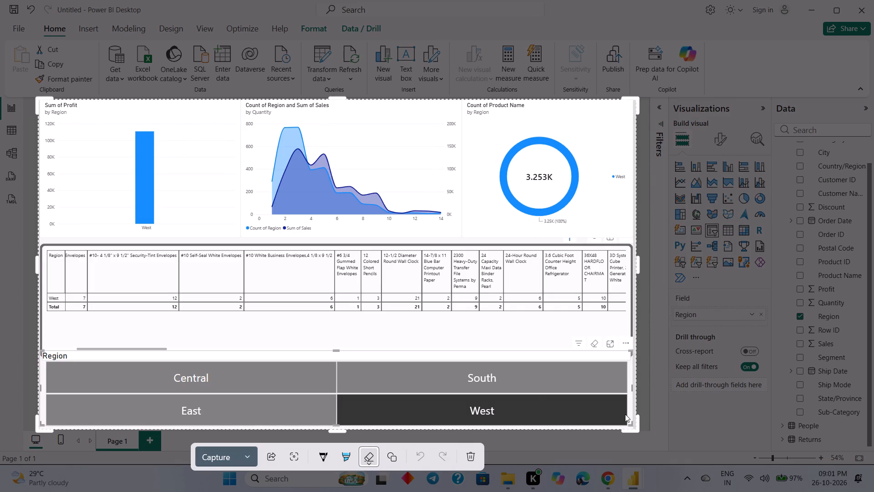
{"action": "left_click", "coordinate": [211, 465]}
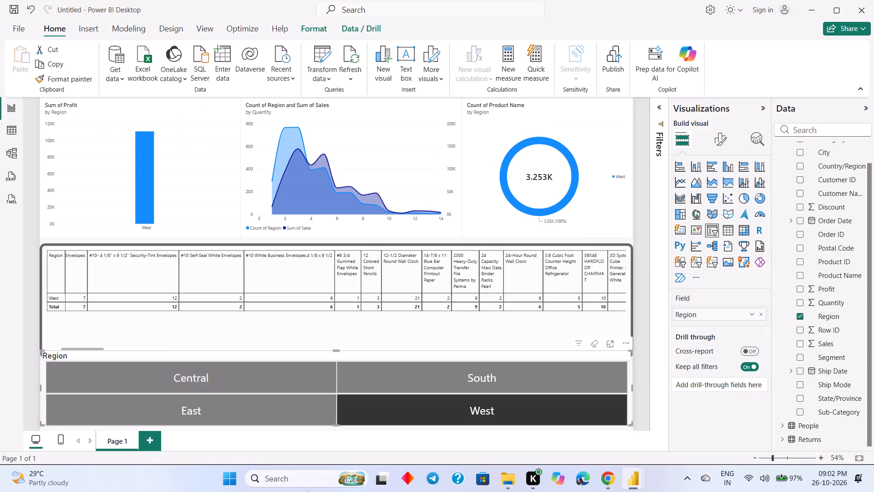